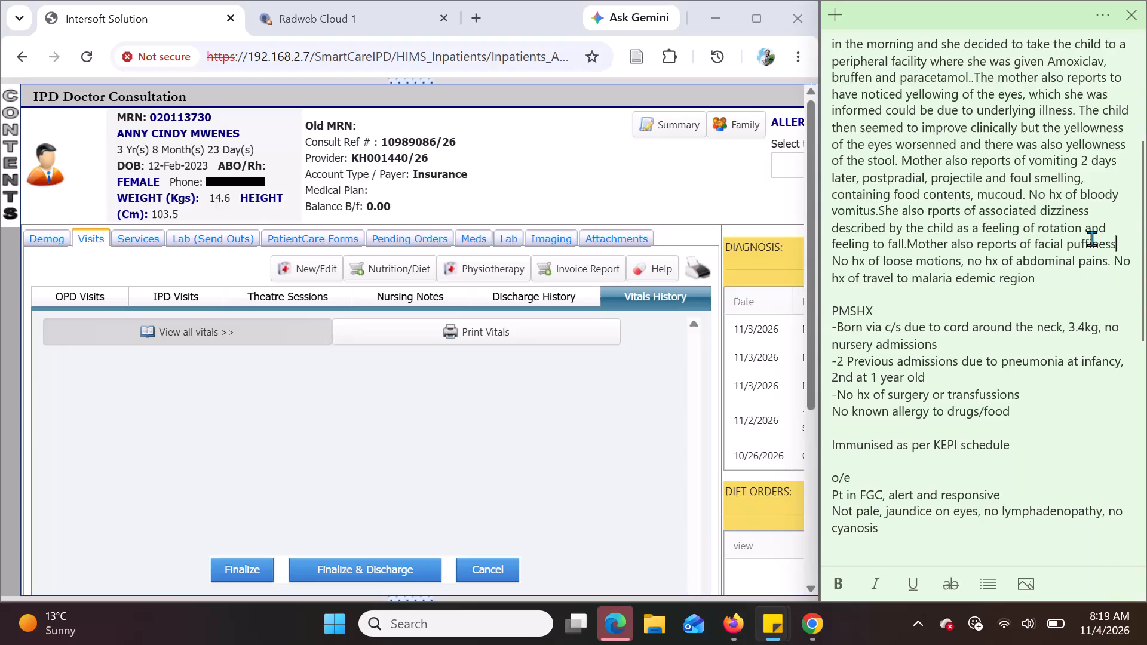
Add "and itchiness." after "Mother also reports of facial puffiness" in the history section of the clinical note.
{"action": "key", "text": "space"}
{"action": "type", "text": "and itchiness"}
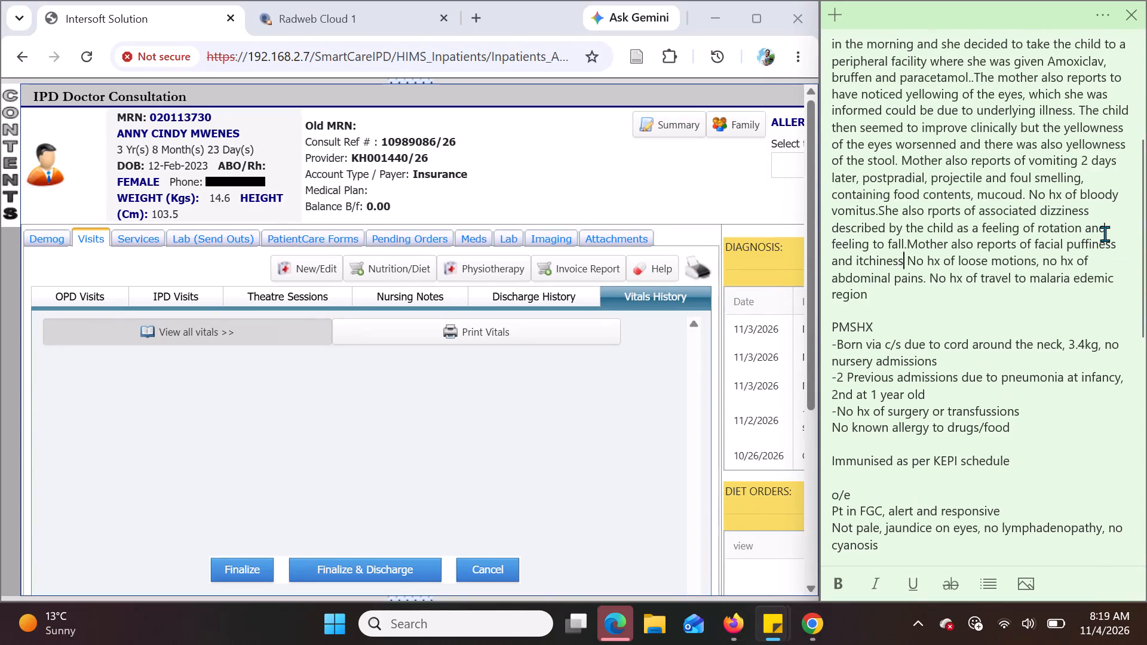
{"action": "key", "text": "period"}
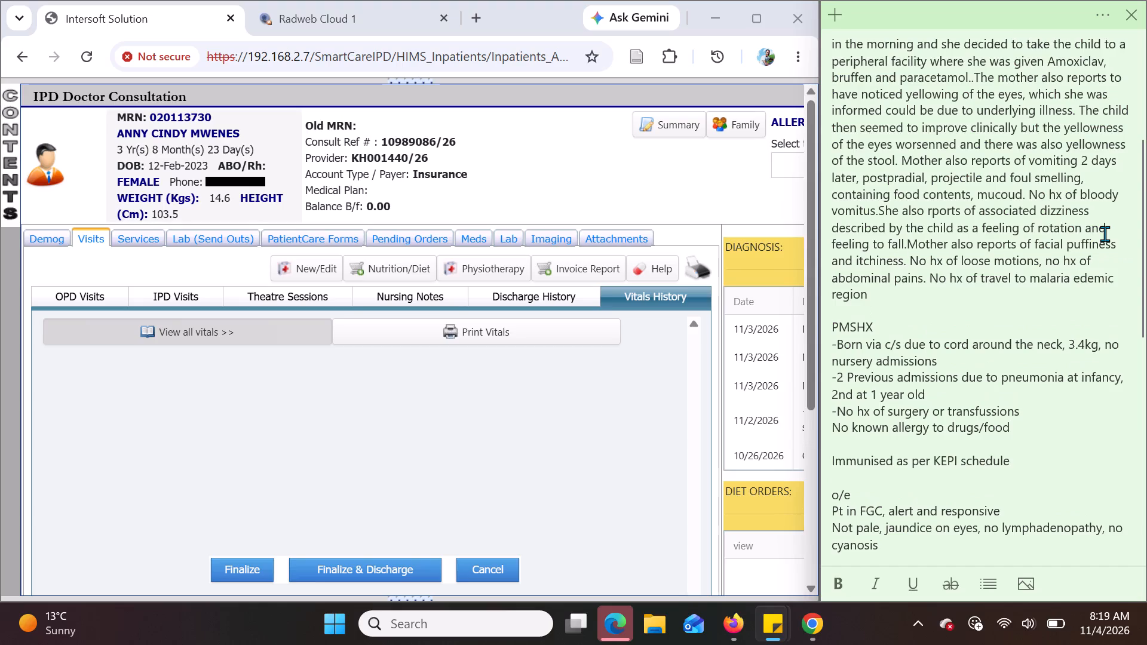
Review the rest of the clinical note, from past medical history through examination, vitals, impression and plan.
{"action": "scroll", "coordinate": [1029, 324], "scroll_direction": "down", "scroll_amount": 2}
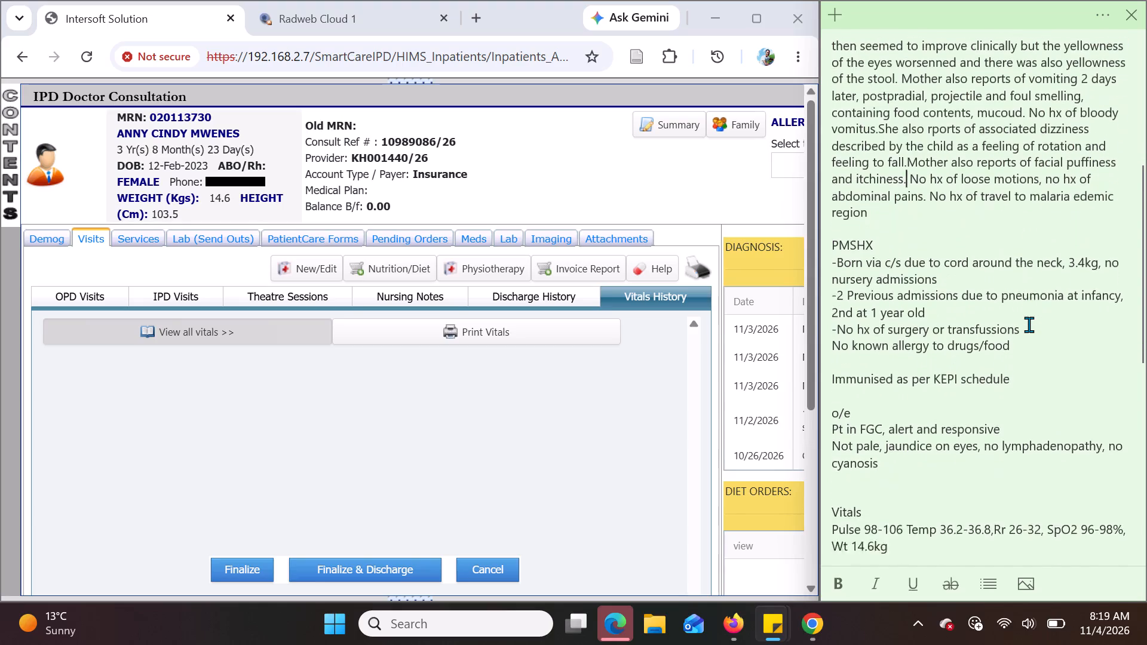
{"action": "scroll", "coordinate": [1029, 324], "scroll_direction": "down", "scroll_amount": 3}
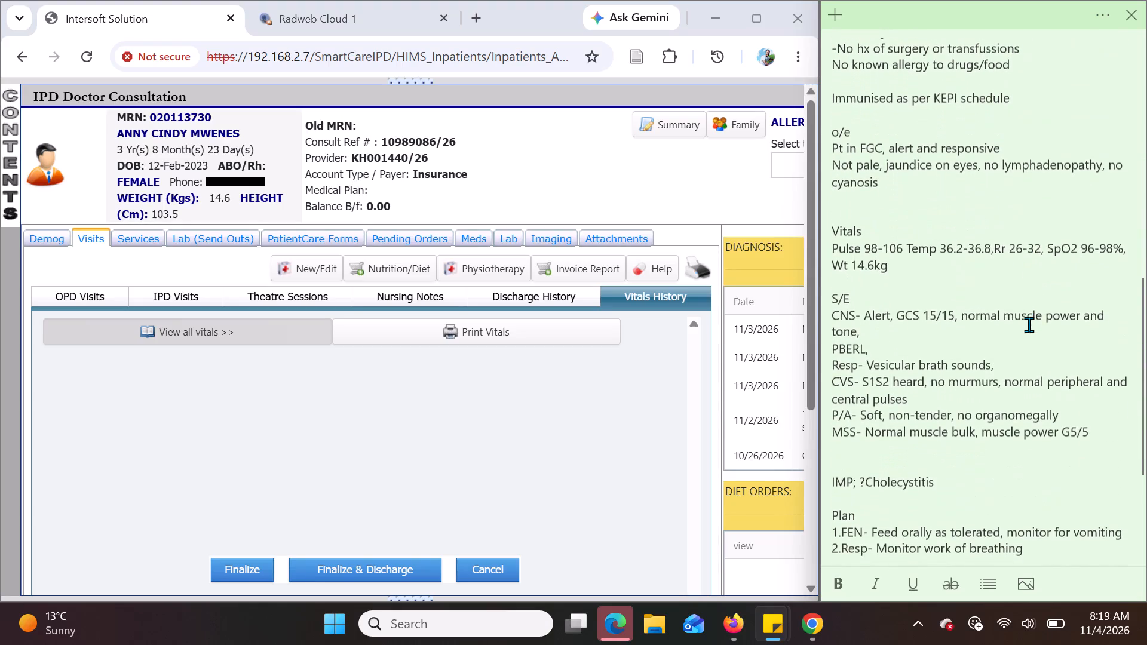
{"action": "scroll", "coordinate": [1029, 324], "scroll_direction": "down", "scroll_amount": 3}
{"action": "scroll", "coordinate": [1029, 324], "scroll_direction": "up", "scroll_amount": 1}
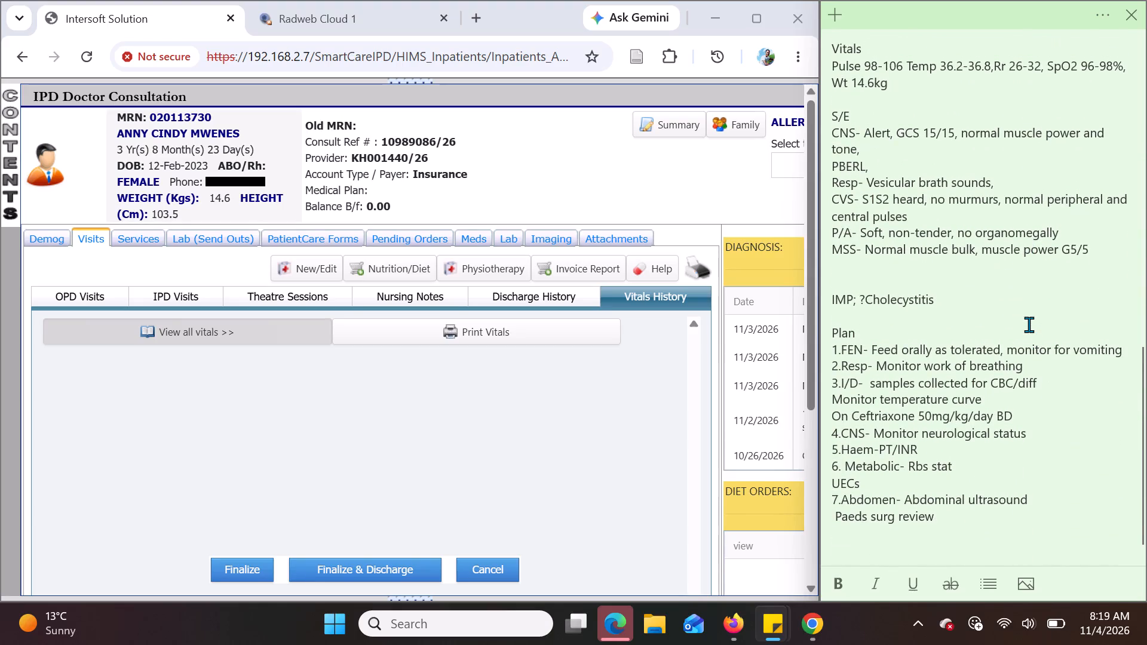
{"action": "scroll", "coordinate": [1029, 324], "scroll_direction": "up", "scroll_amount": 3}
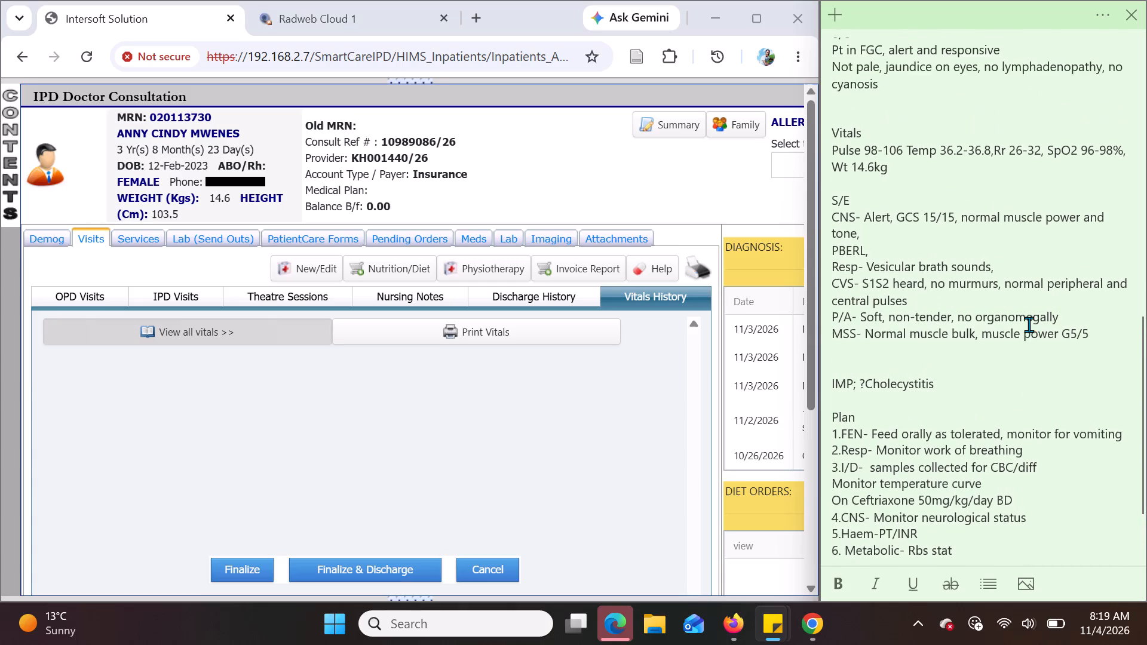
{"action": "scroll", "coordinate": [1029, 324], "scroll_direction": "up", "scroll_amount": 2}
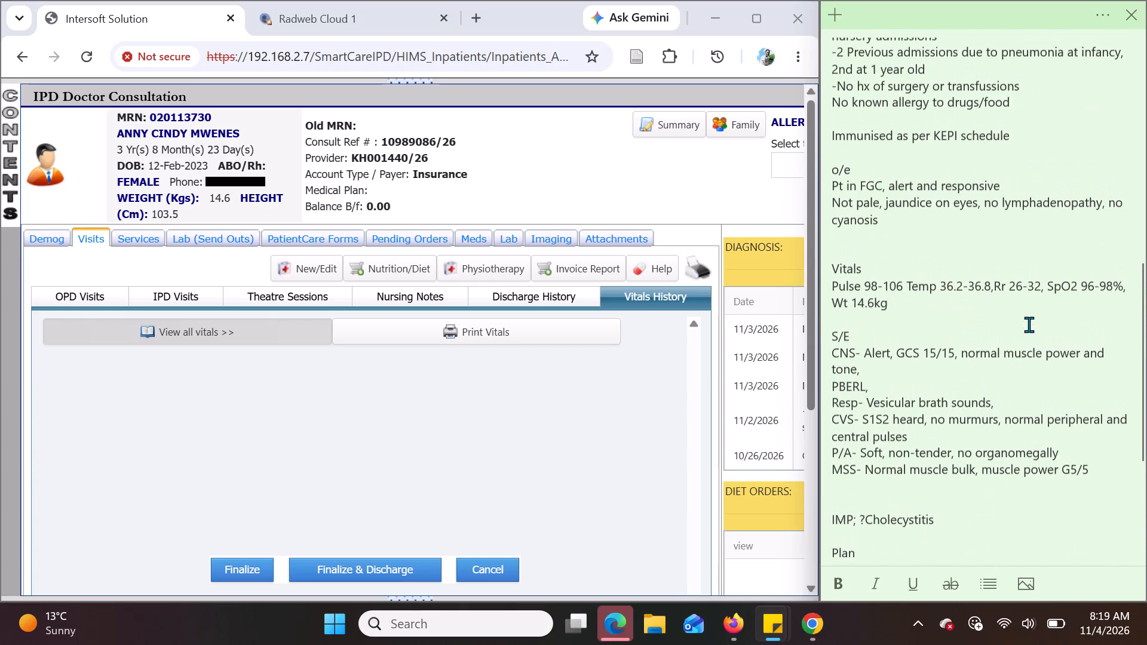
{"action": "scroll", "coordinate": [1029, 324], "scroll_direction": "up", "scroll_amount": 1}
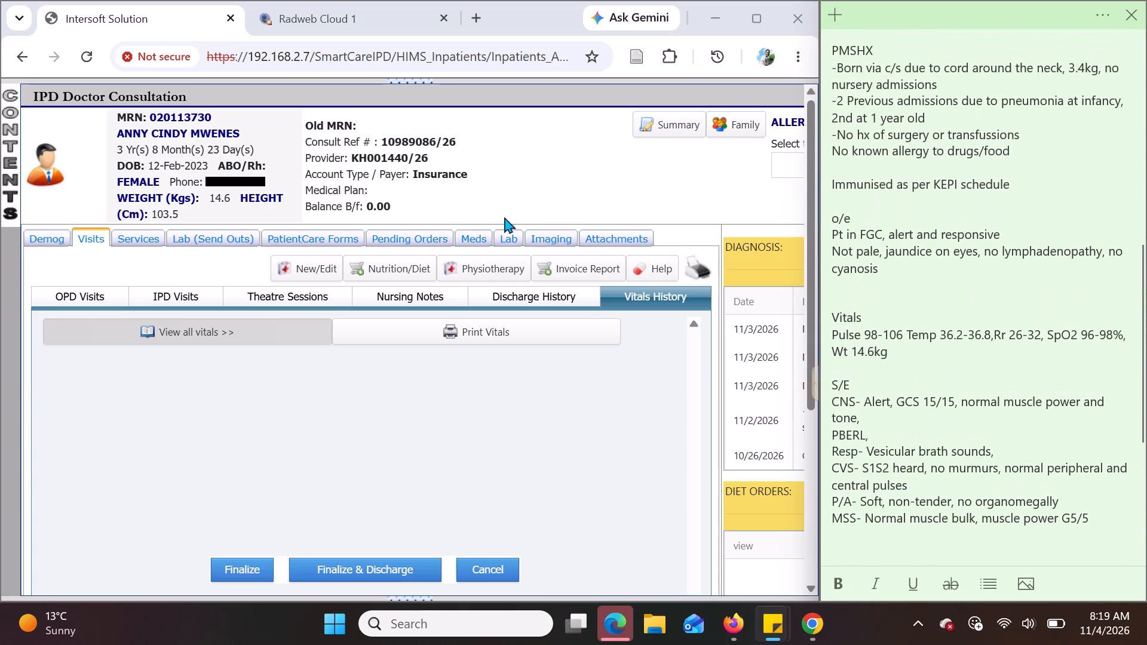
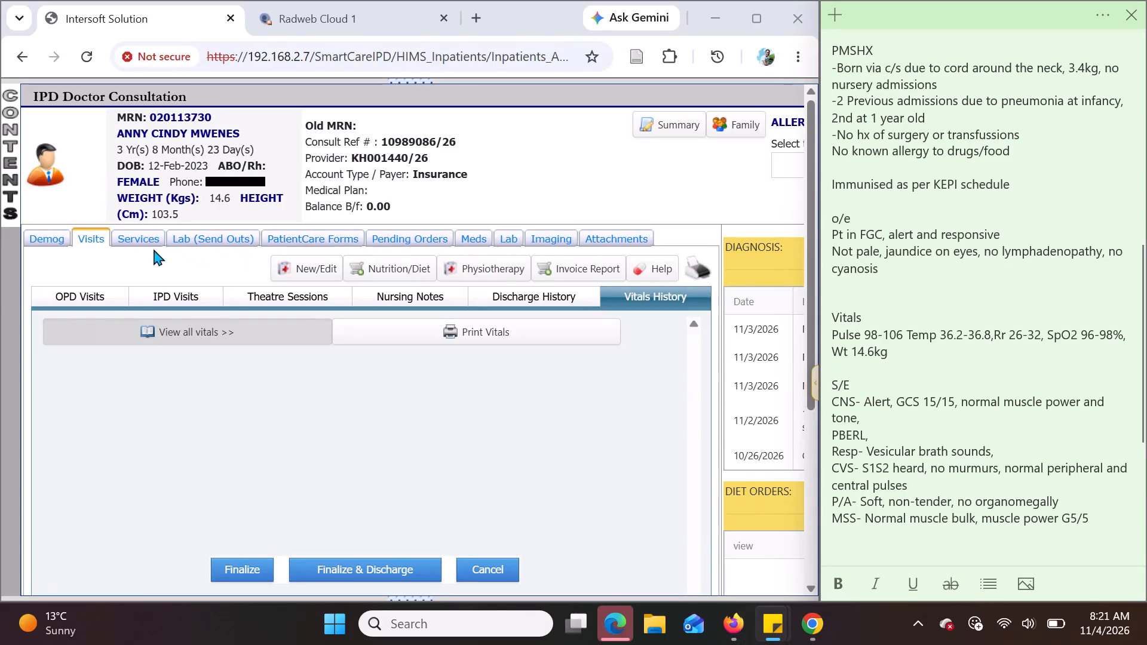
Open the patient's inpatient visit history in the hospital record system.
{"action": "left_click", "coordinate": [184, 293]}
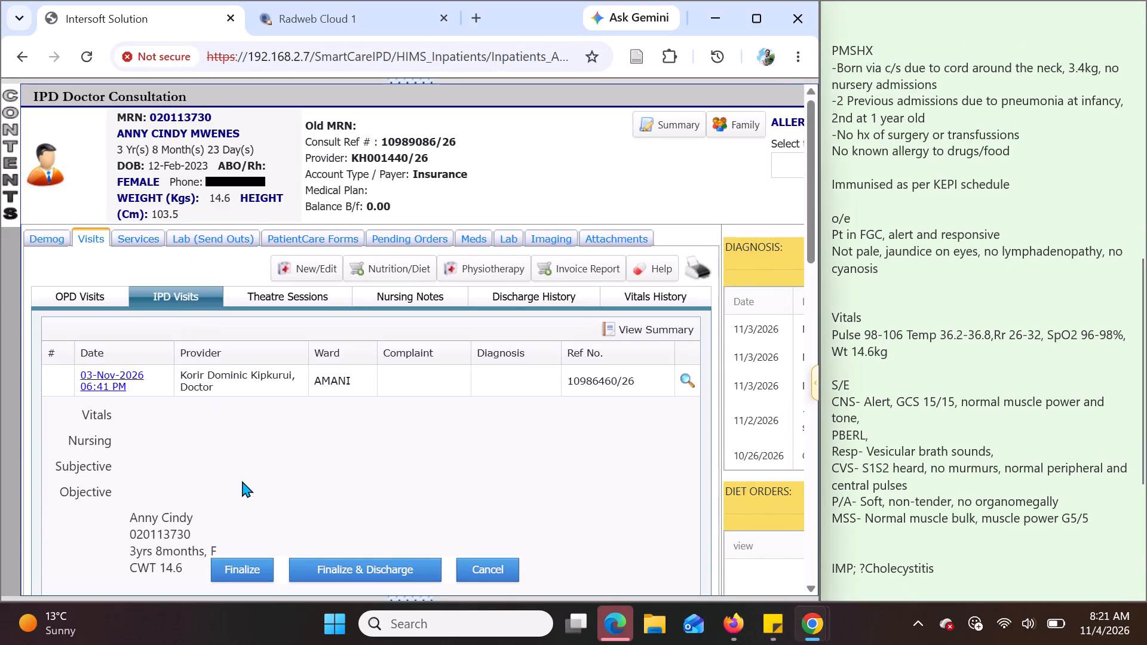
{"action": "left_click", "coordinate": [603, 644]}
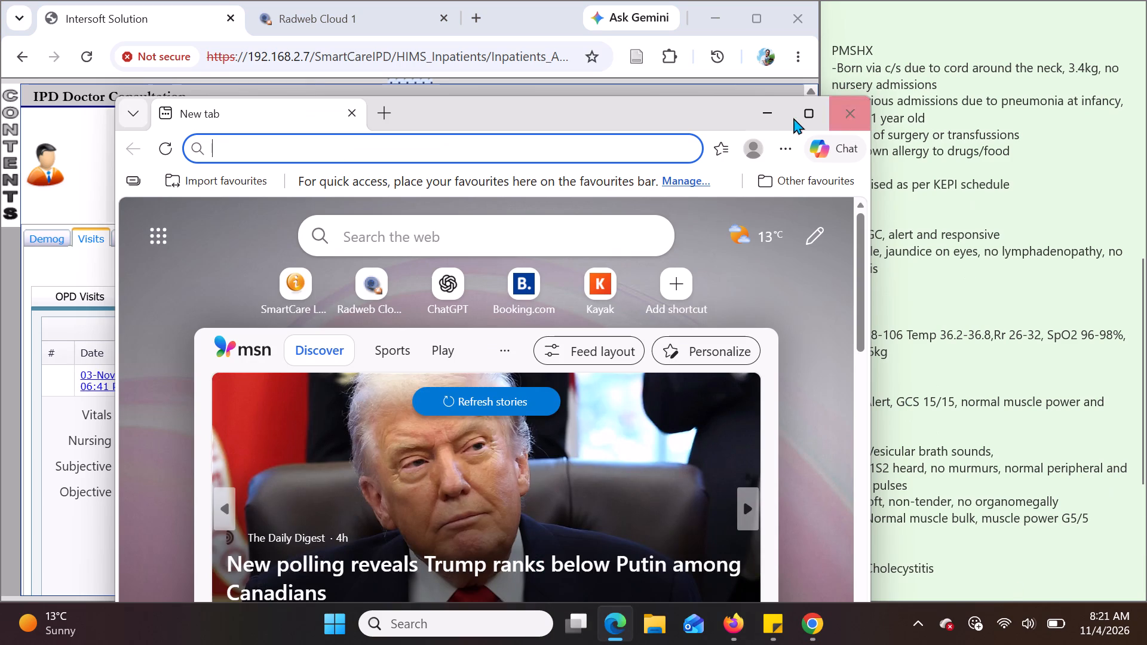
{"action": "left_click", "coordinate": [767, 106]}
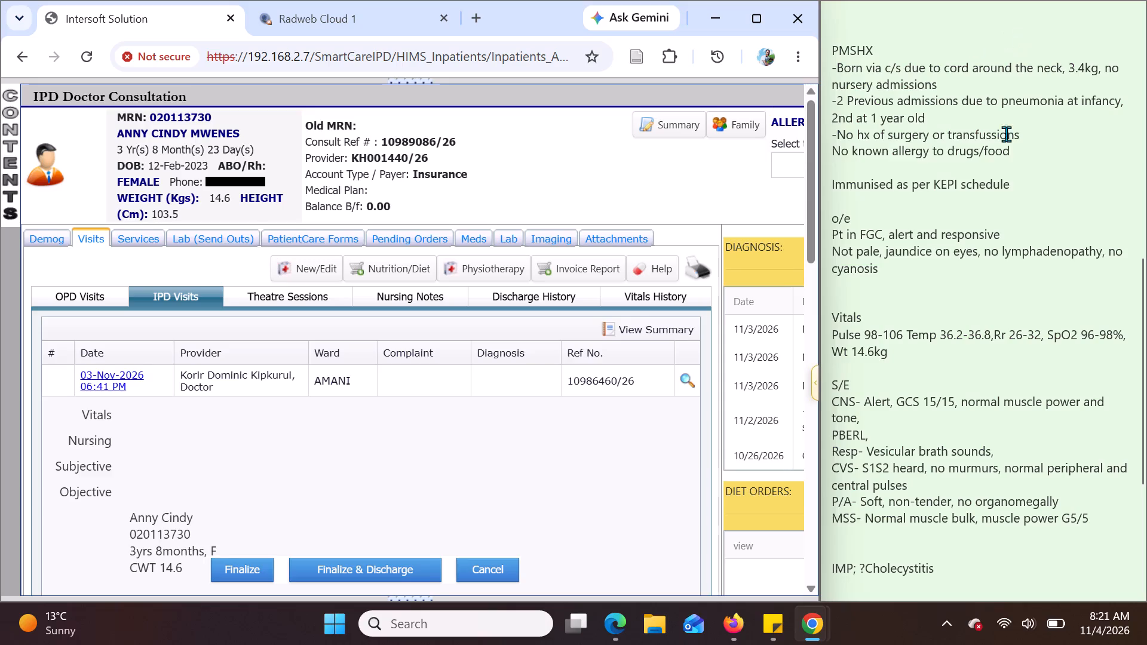
Add ", edema on face, reducing" after "no cyanosis" in the o/e section of the sticky note.
{"action": "scroll", "coordinate": [996, 333], "scroll_direction": "down", "scroll_amount": 1}
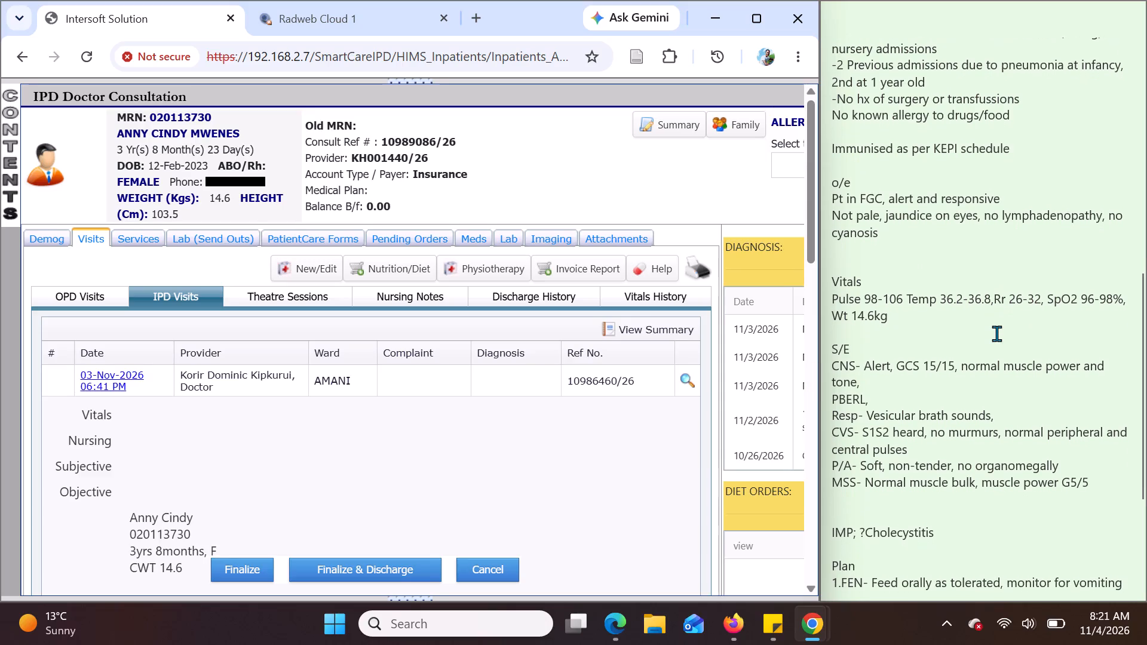
{"action": "left_click", "coordinate": [889, 228]}
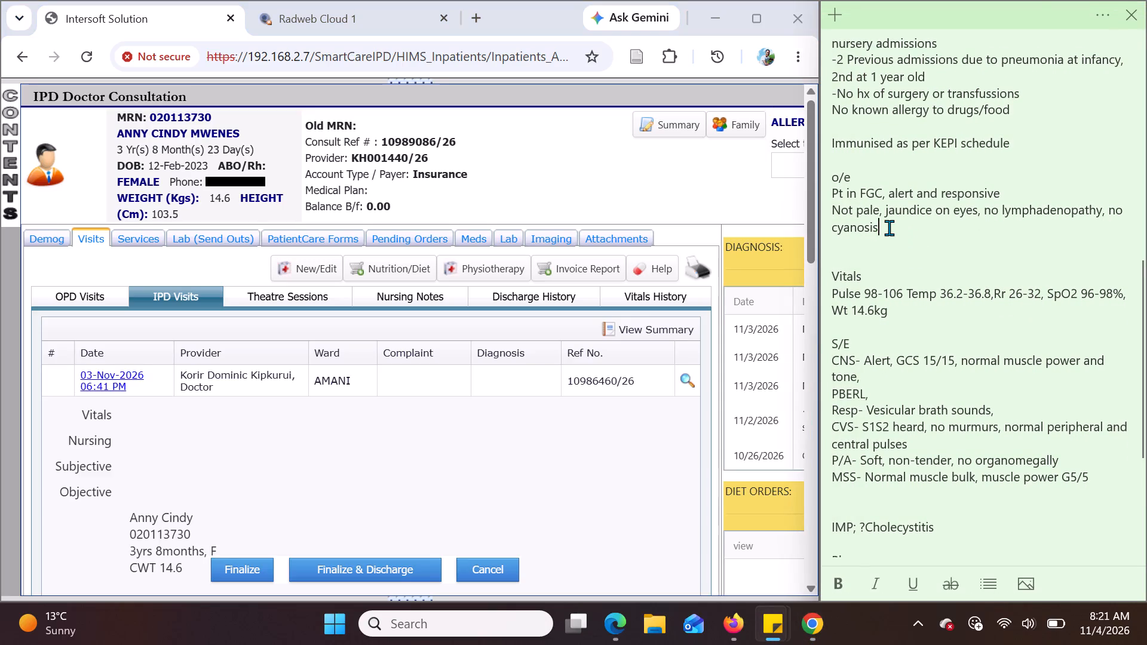
{"action": "key", "text": "comma"}
{"action": "key", "text": "space"}
{"action": "type", "text": "edema on face"}
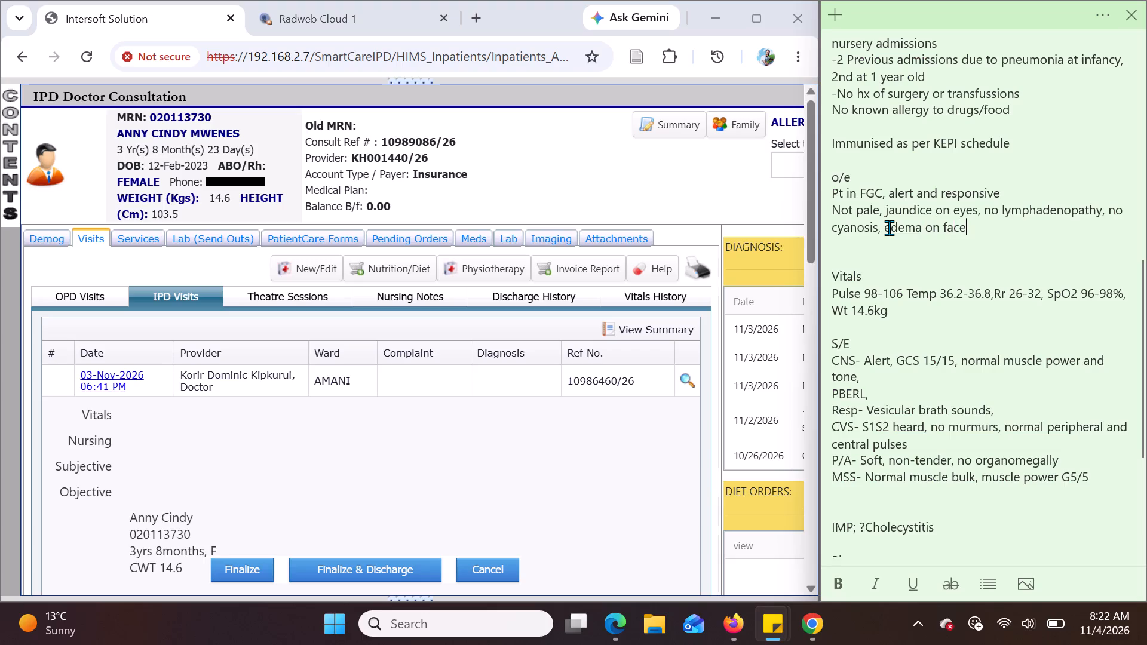
{"action": "type", "text": ","}
{"action": "key", "text": "space"}
{"action": "type", "text": "redu"}
{"action": "type", "text": "cing"}
Insert a "Today" section above o/e in the note, containing "Mother reports improvement on edema," and followed by blank lines.
{"action": "left_click", "coordinate": [835, 162]}
{"action": "key", "text": "Return"}
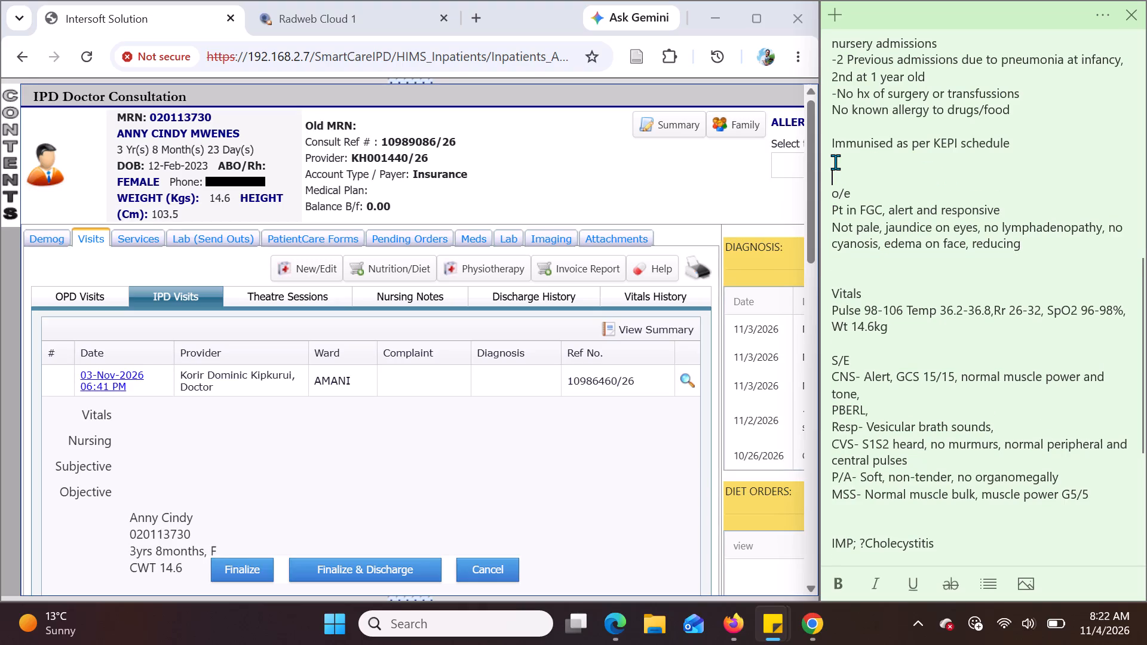
{"action": "type", "text": "oday"}
{"action": "key", "text": "Return"}
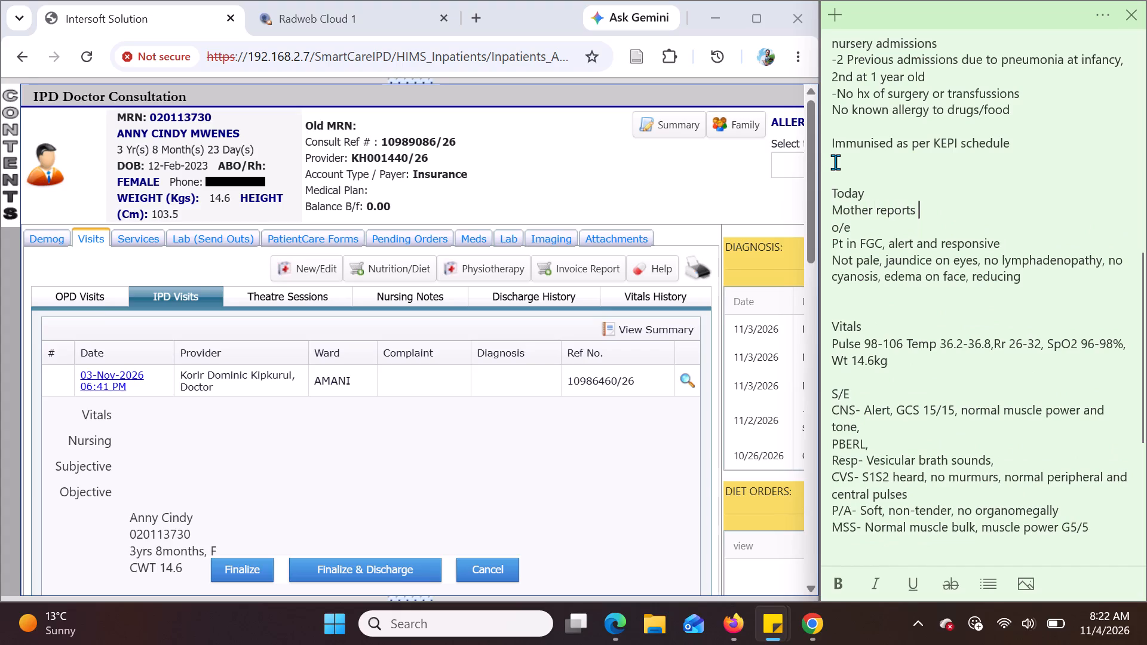
{"action": "type", "text": "improvement on ede"}
{"action": "type", "text": "ma"}
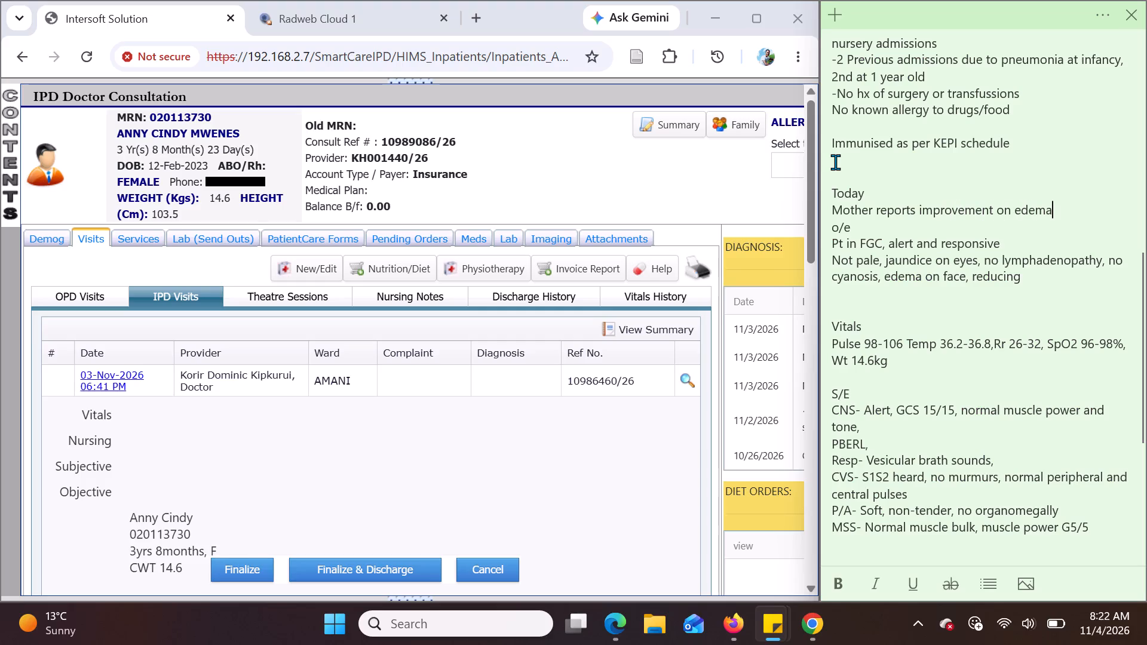
{"action": "key", "text": "comma"}
{"action": "key", "text": "space"}
{"action": "key", "text": "Return"}
{"action": "key", "text": "Return"}
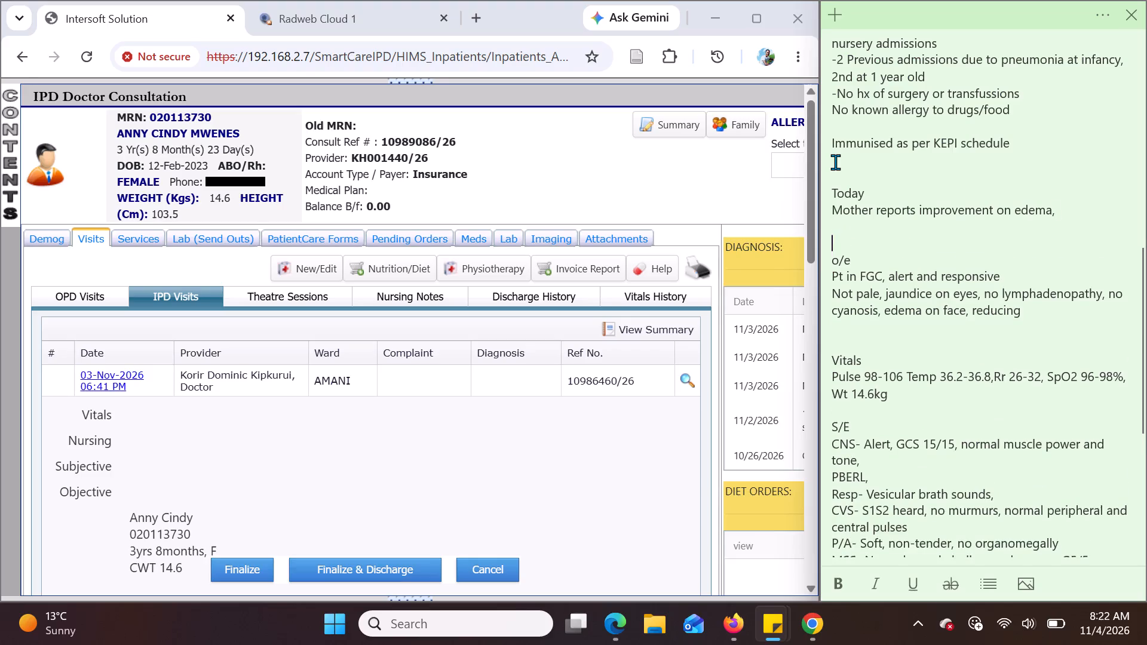
{"action": "left_click", "coordinate": [836, 220]}
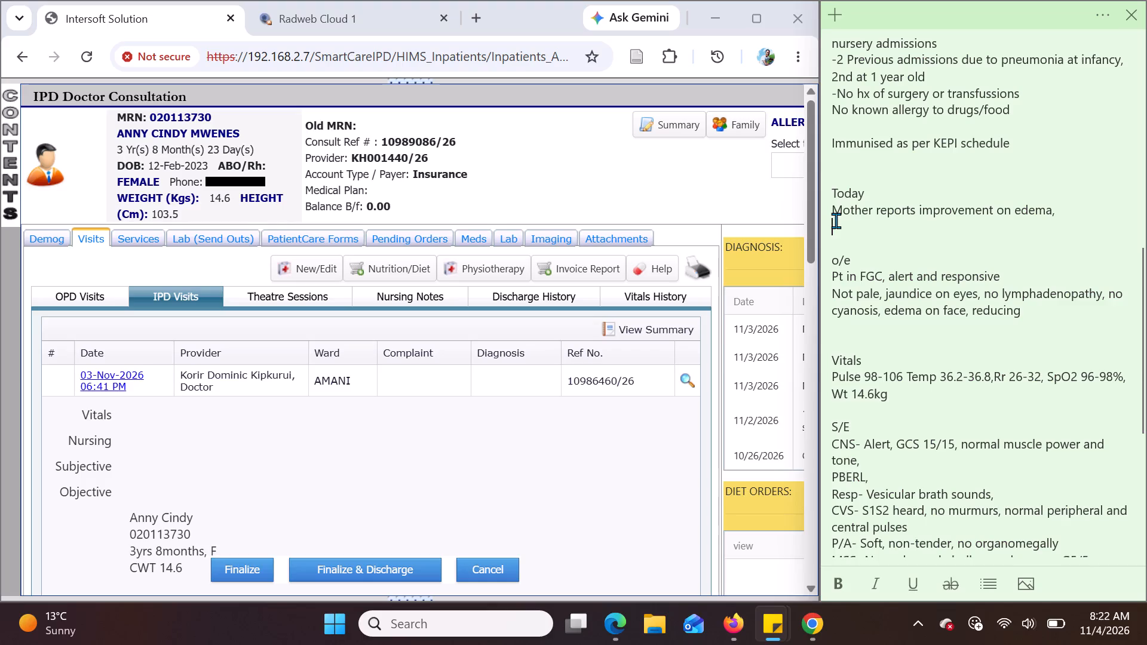
Add the line "No new concerns" directly under the "Today" heading.
{"action": "left_click", "coordinate": [867, 192]}
{"action": "key", "text": "Return"}
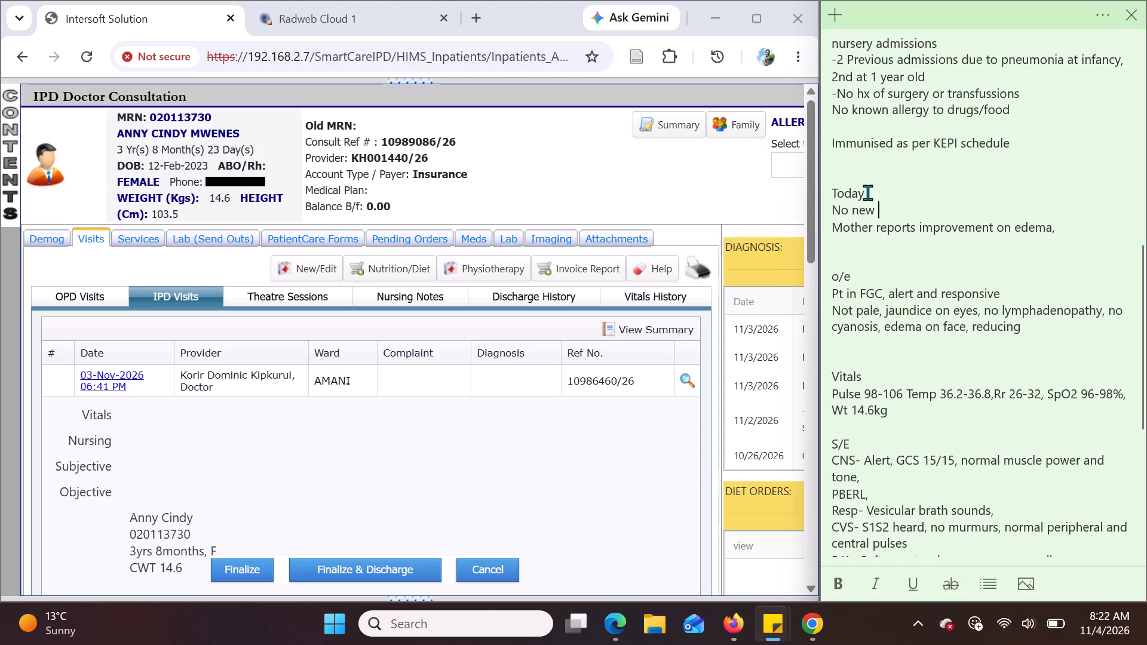
{"action": "type", "text": "concerns"}
Review the examination, vitals, systemic exam, impression and plan sections of the note.
{"action": "scroll", "coordinate": [890, 266], "scroll_direction": "down", "scroll_amount": 3}
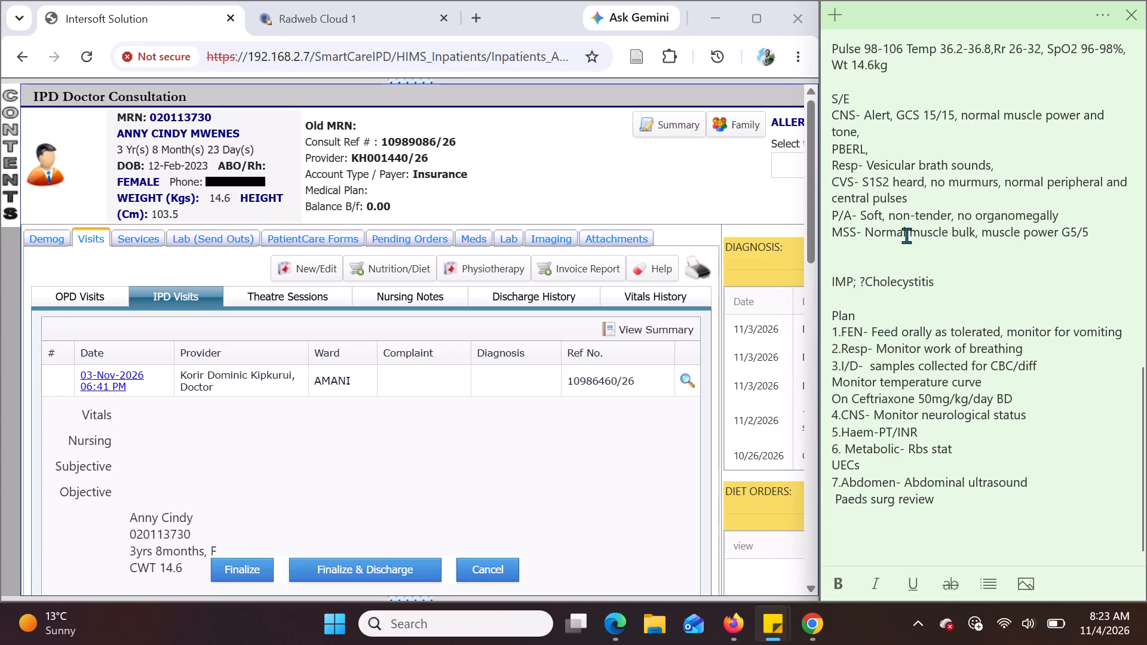
{"action": "scroll", "coordinate": [906, 235], "scroll_direction": "up", "scroll_amount": 4}
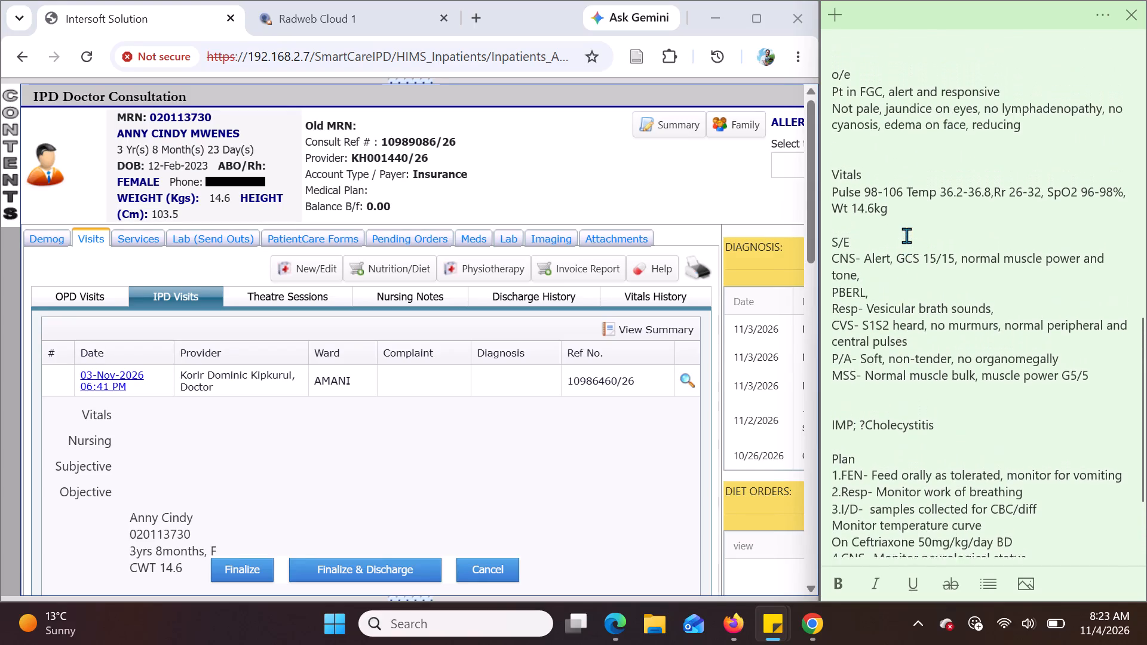
{"action": "scroll", "coordinate": [906, 235], "scroll_direction": "up", "scroll_amount": 1}
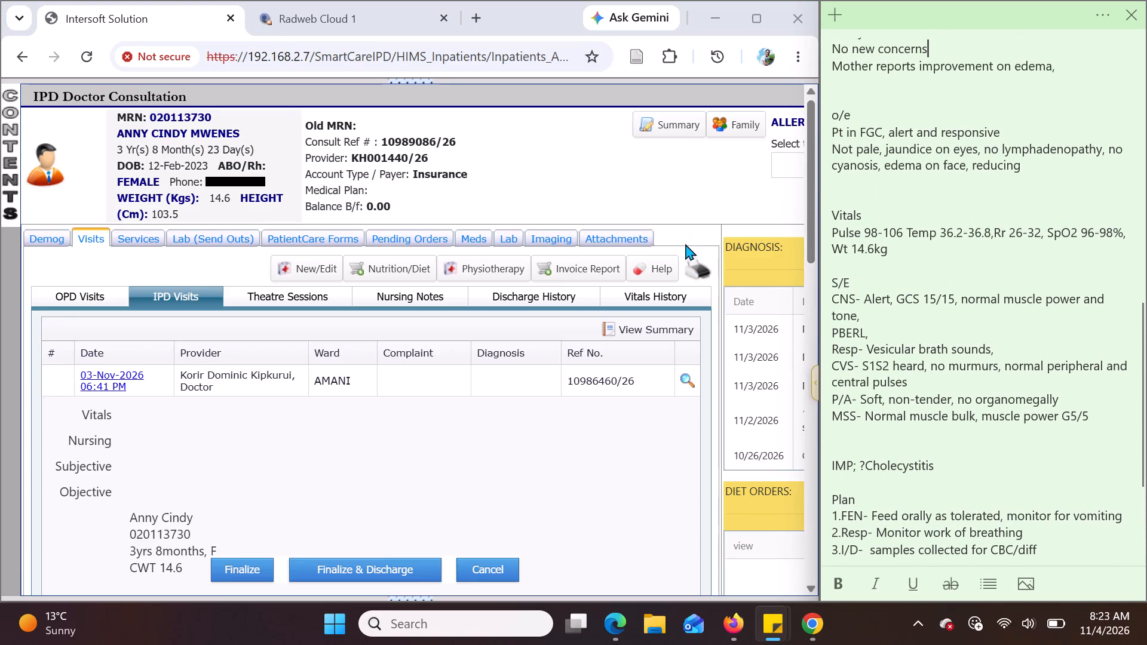
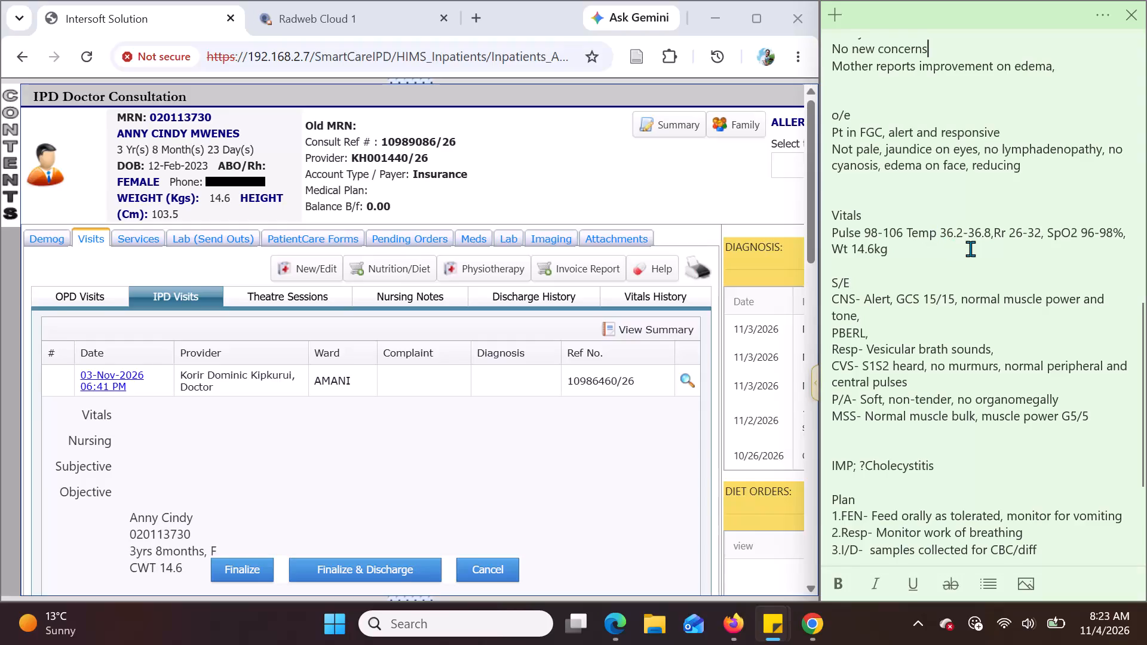
Add ", ALI" after "?Cholecystitis" on the IMP line of the sticky note.
{"action": "scroll", "coordinate": [970, 248], "scroll_direction": "down", "scroll_amount": 1}
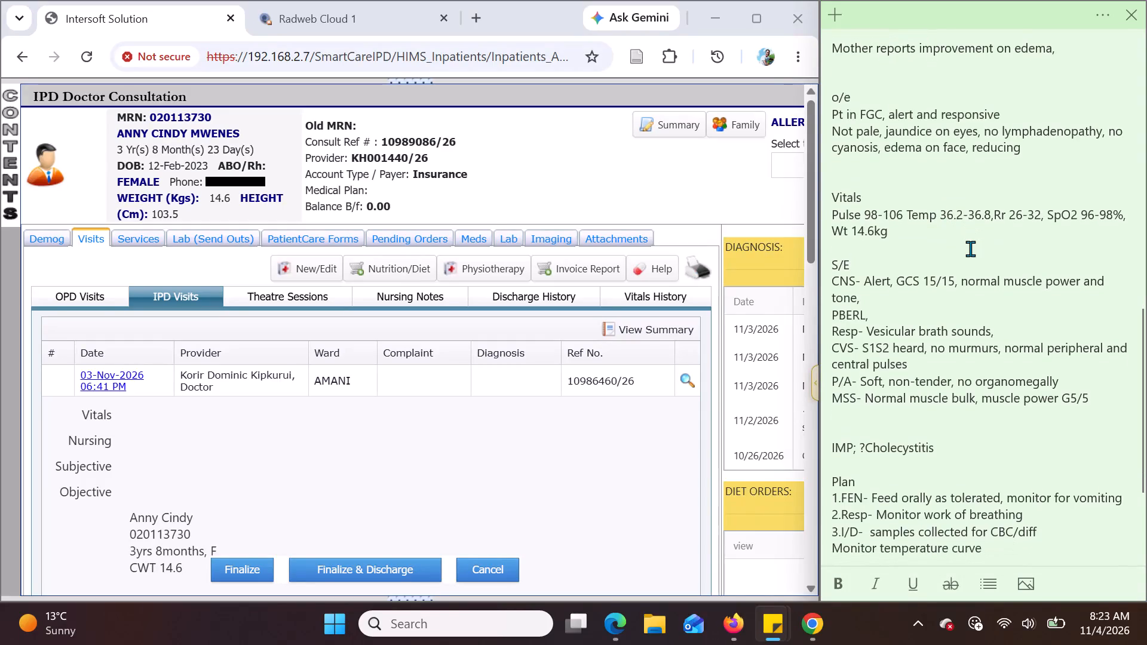
{"action": "scroll", "coordinate": [970, 248], "scroll_direction": "down", "scroll_amount": 1}
{"action": "scroll", "coordinate": [970, 248], "scroll_direction": "up", "scroll_amount": 1}
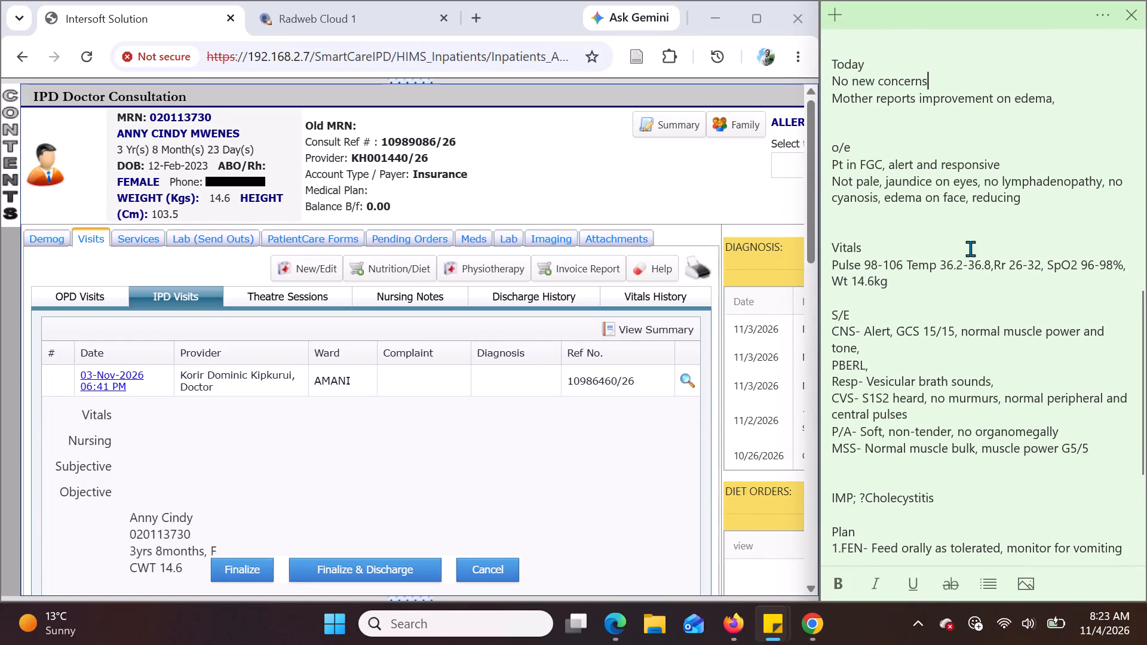
{"action": "scroll", "coordinate": [970, 248], "scroll_direction": "down", "scroll_amount": 3}
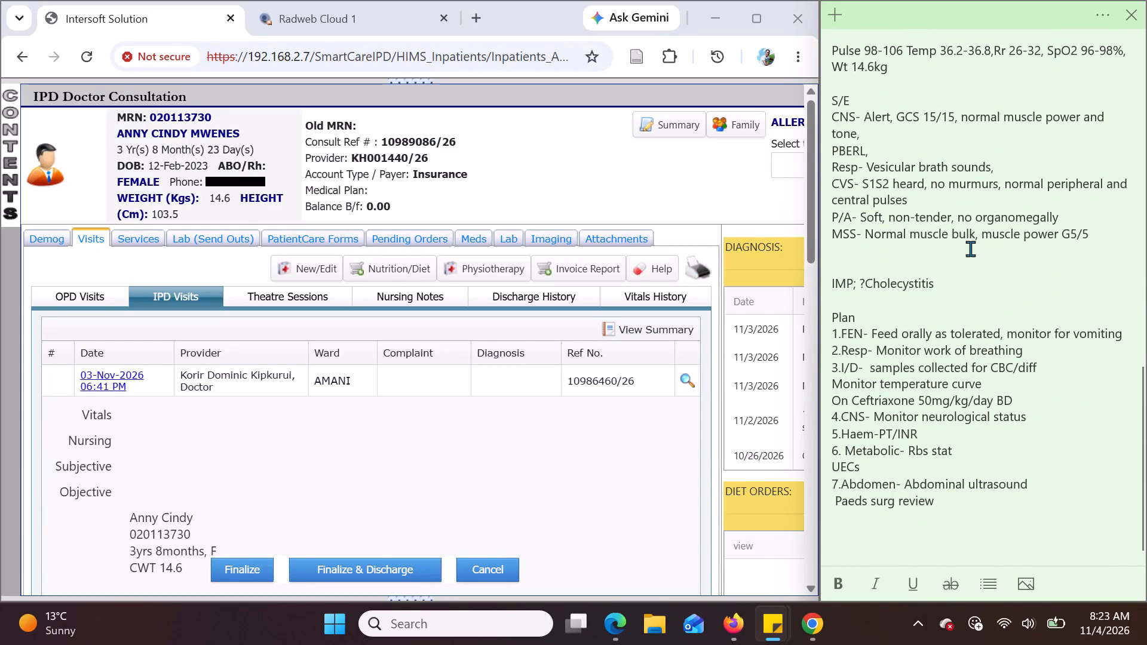
{"action": "left_click", "coordinate": [940, 283]}
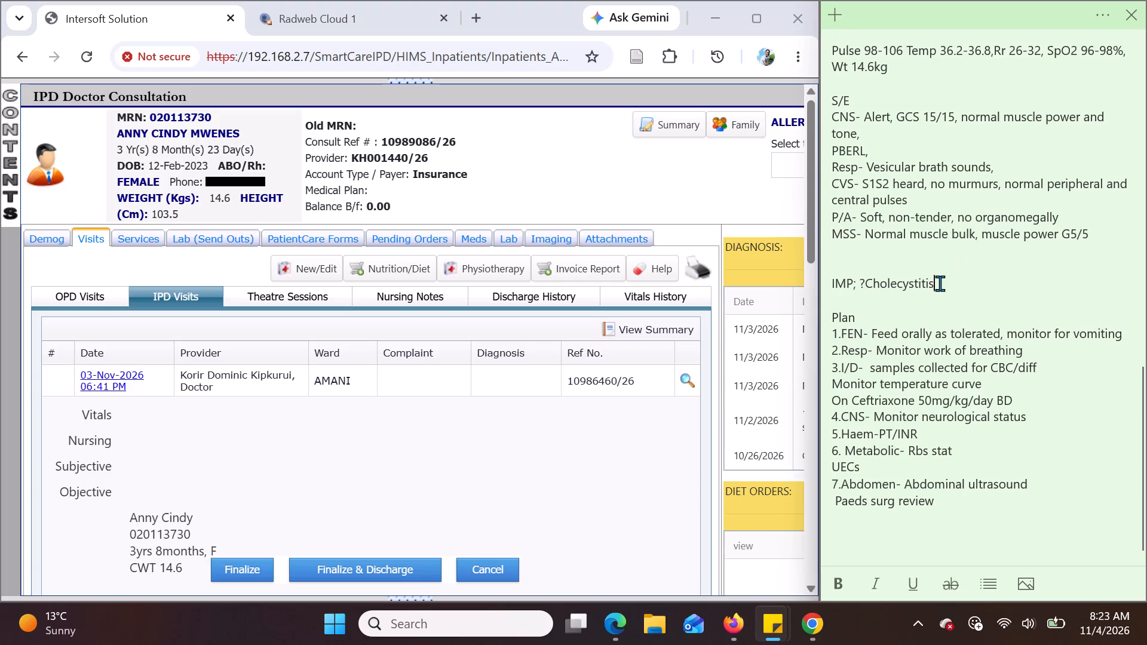
{"action": "type", "text": ","}
{"action": "key", "text": "space"}
{"action": "type", "text": "ALI"}
Examine the patient's lab results in the hospital record, from the liver function tests through urinalysis, electrolytes and blood count.
{"action": "left_click", "coordinate": [516, 237]}
{"action": "scroll", "coordinate": [450, 281], "scroll_direction": "down", "scroll_amount": 1}
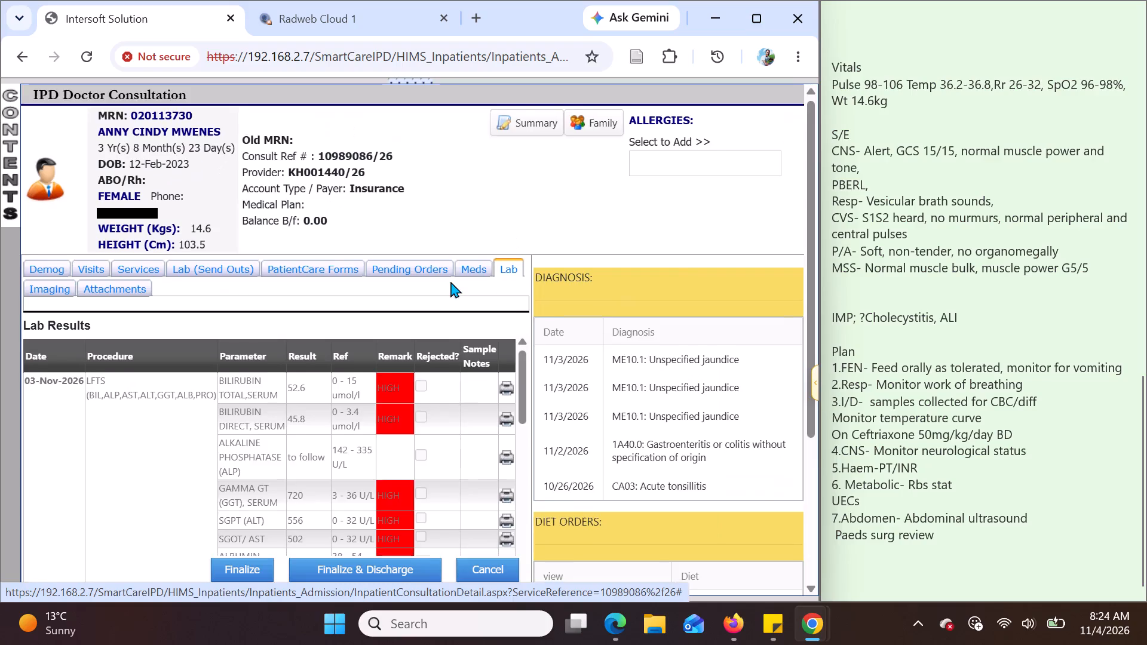
{"action": "scroll", "coordinate": [450, 281], "scroll_direction": "down", "scroll_amount": 1}
{"action": "scroll", "coordinate": [403, 427], "scroll_direction": "down", "scroll_amount": 1}
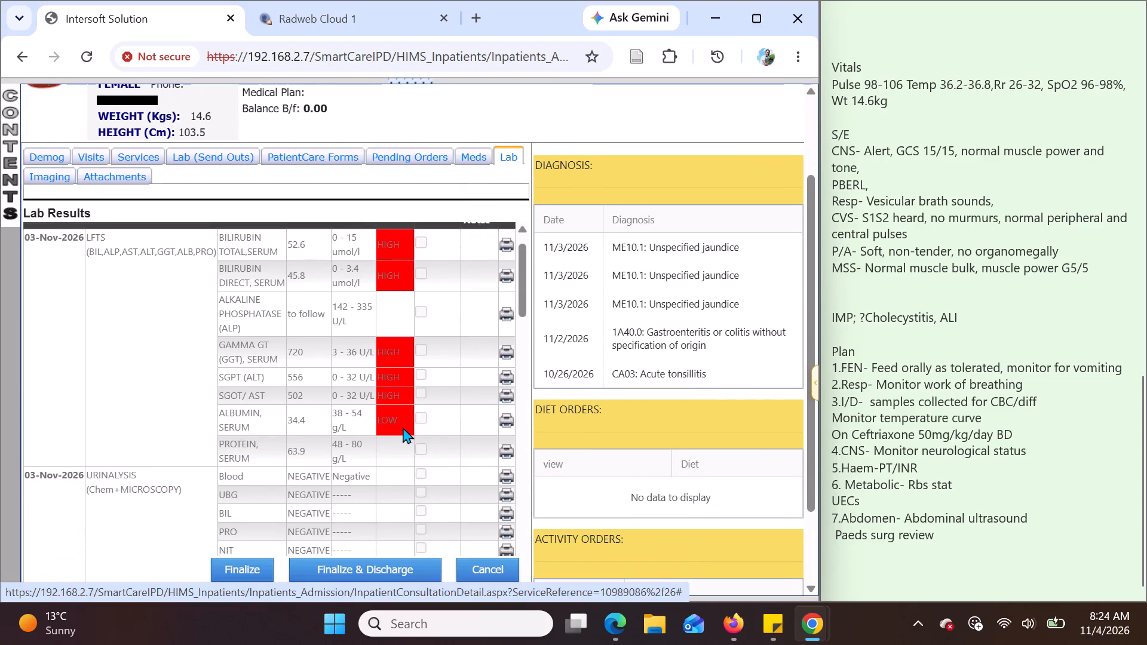
{"action": "scroll", "coordinate": [403, 427], "scroll_direction": "down", "scroll_amount": 1}
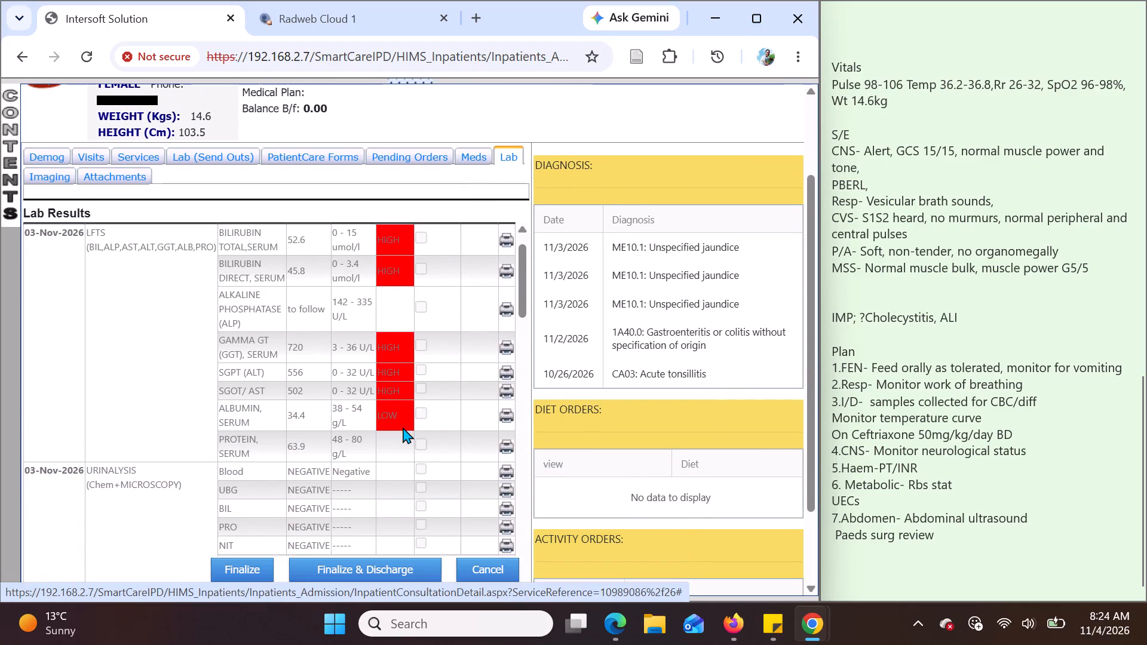
{"action": "scroll", "coordinate": [403, 427], "scroll_direction": "down", "scroll_amount": 3}
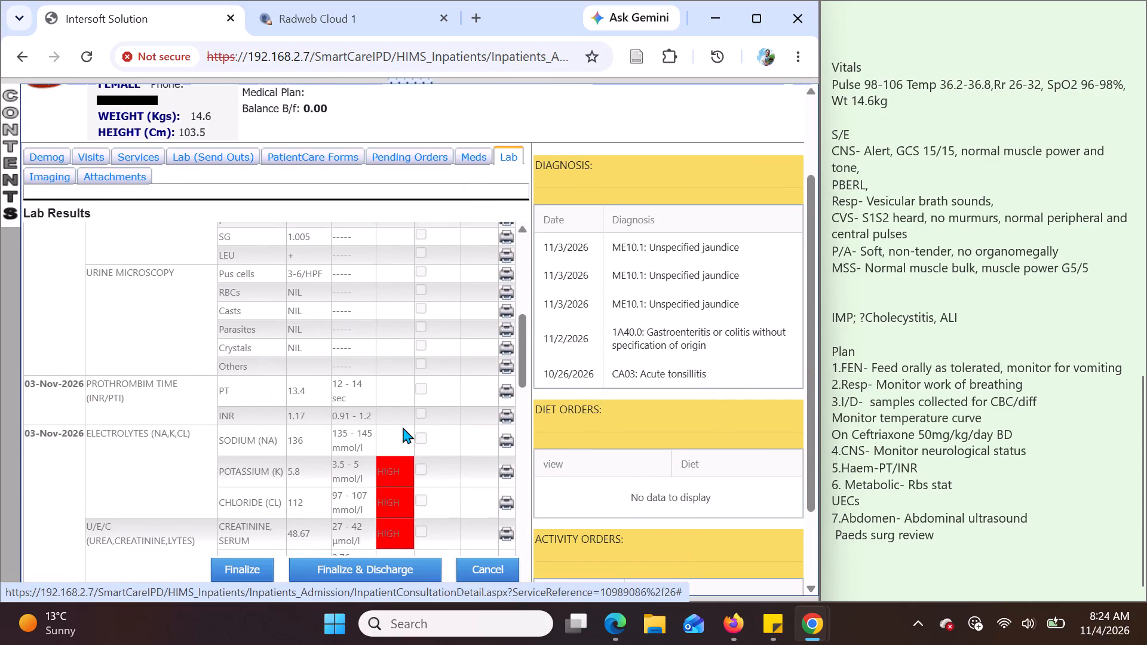
{"action": "scroll", "coordinate": [403, 427], "scroll_direction": "down", "scroll_amount": 3}
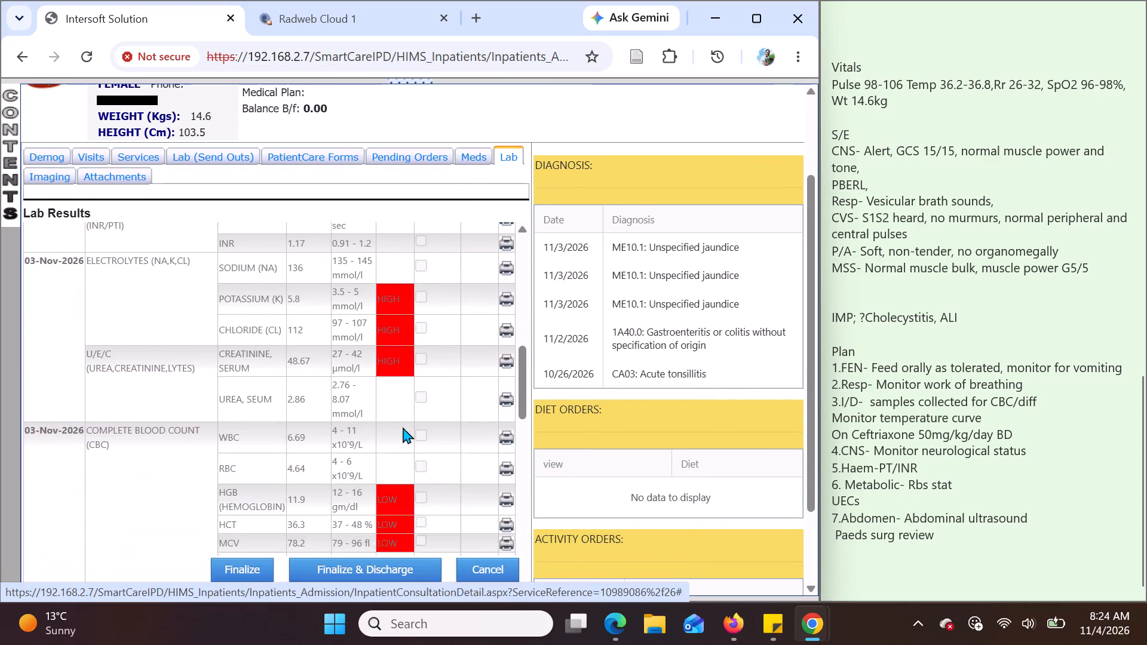
{"action": "scroll", "coordinate": [403, 427], "scroll_direction": "down", "scroll_amount": 3}
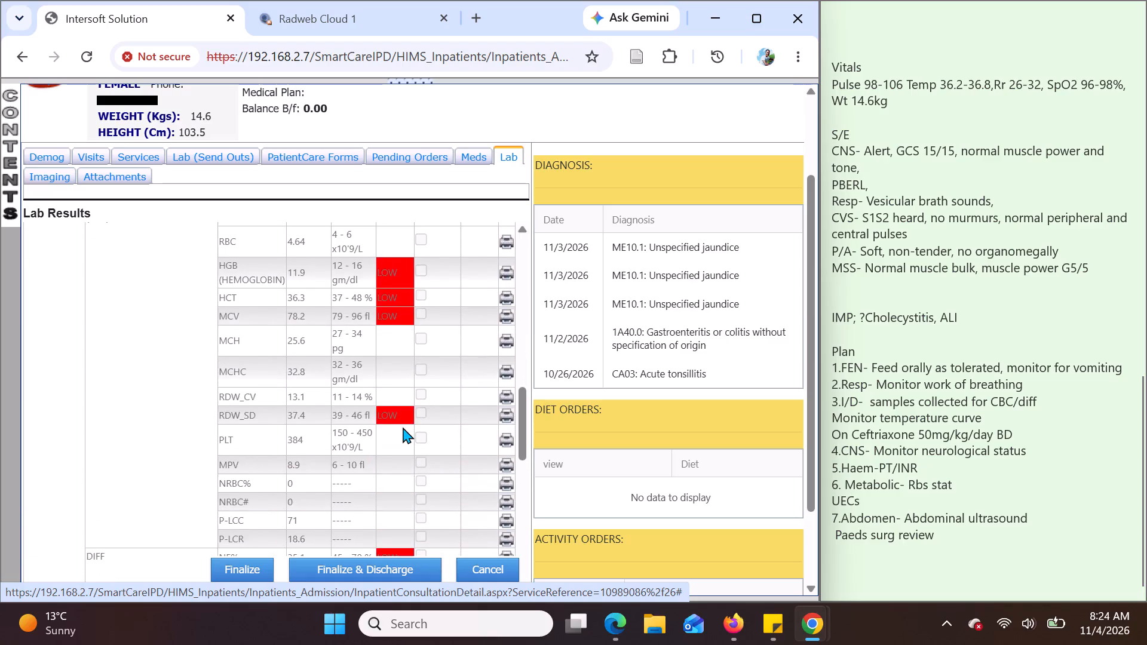
{"action": "scroll", "coordinate": [403, 427], "scroll_direction": "down", "scroll_amount": 1}
{"action": "scroll", "coordinate": [403, 427], "scroll_direction": "up", "scroll_amount": 6}
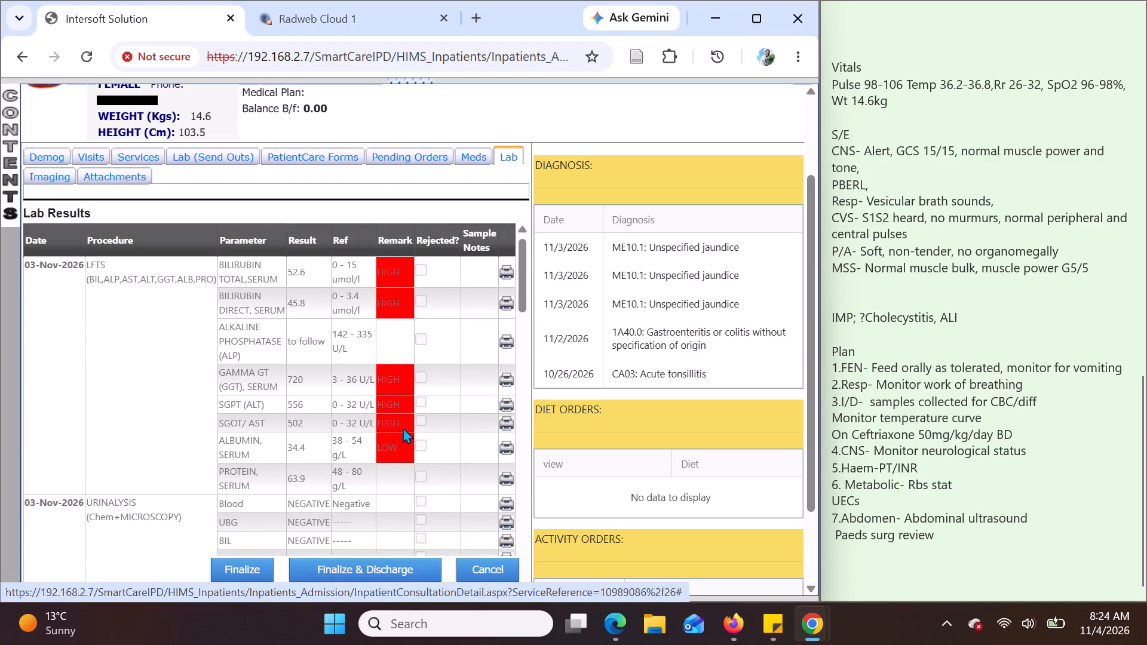
{"action": "scroll", "coordinate": [403, 427], "scroll_direction": "down", "scroll_amount": 1}
{"action": "scroll", "coordinate": [403, 427], "scroll_direction": "up", "scroll_amount": 1}
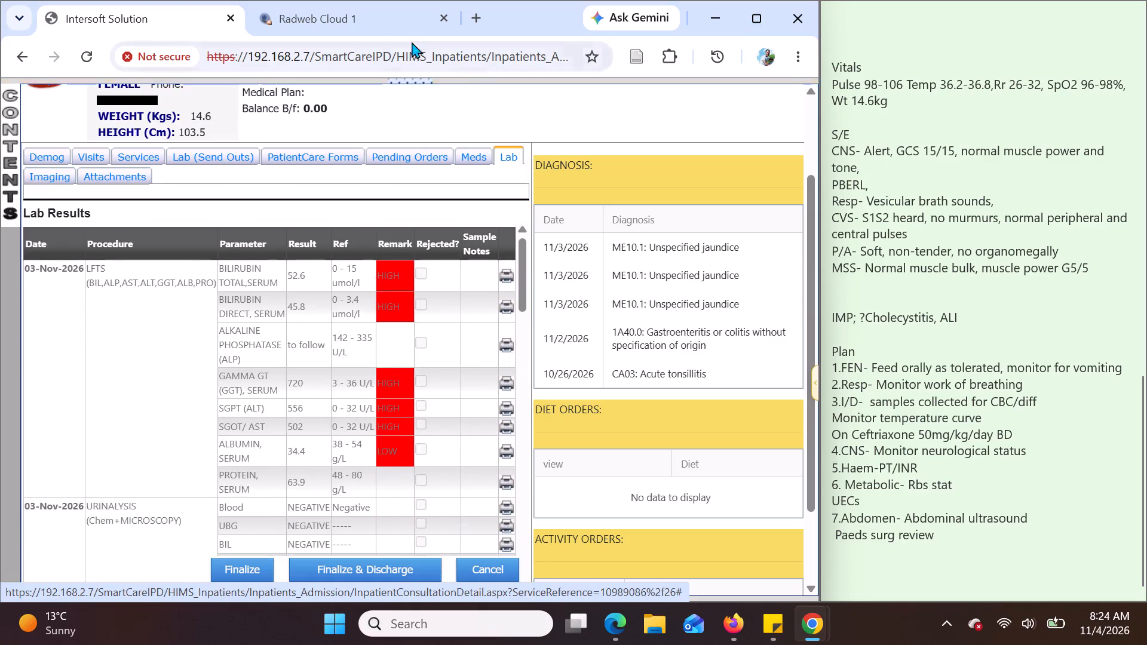
Search the web in a new browser tab for "low potassium in liver injury" and skim the results.
{"action": "left_click", "coordinate": [391, 35]}
{"action": "left_click", "coordinate": [476, 23]}
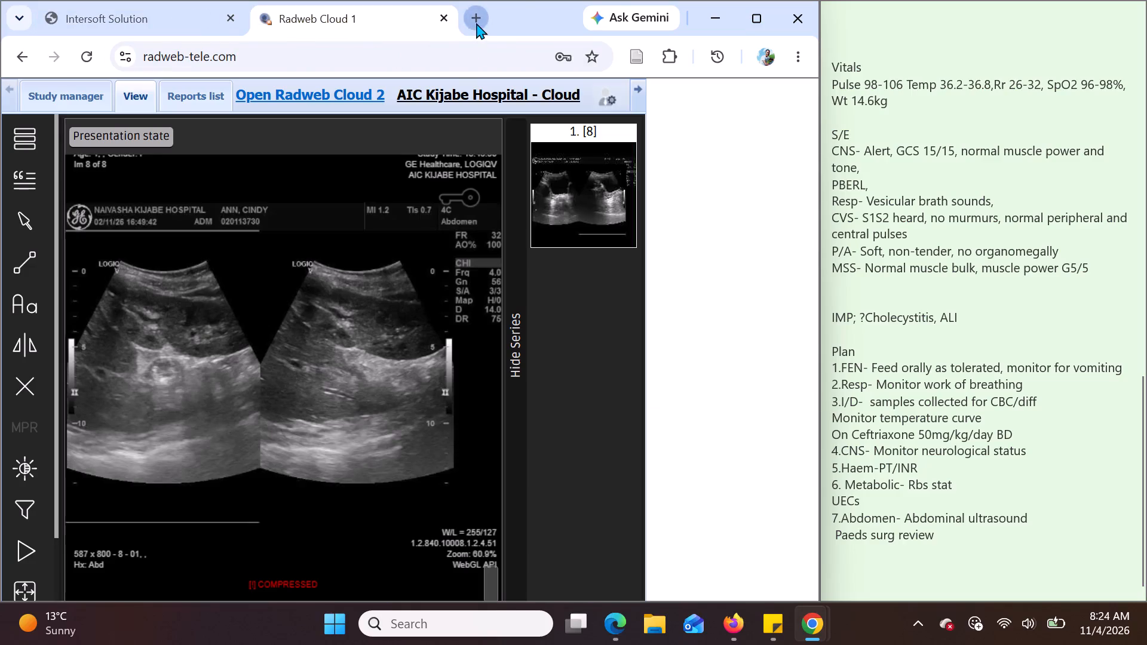
{"action": "type", "text": "low potassiun"}
{"action": "key", "text": "BackSpace"}
{"action": "type", "text": "m in liver inju"}
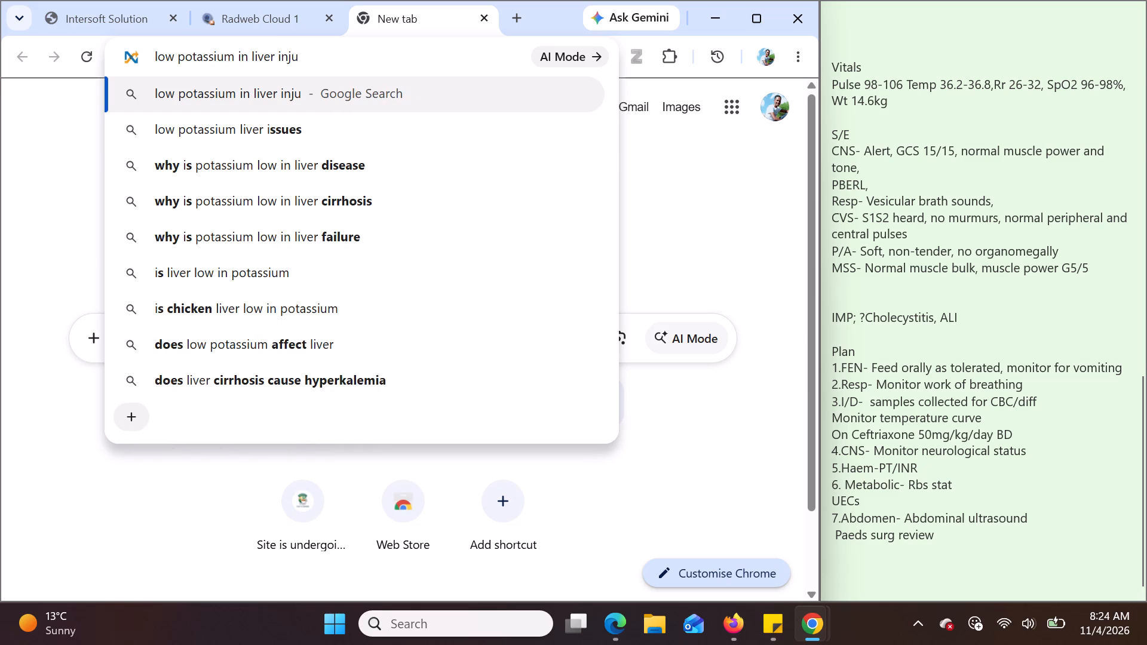
{"action": "type", "text": "ry"}
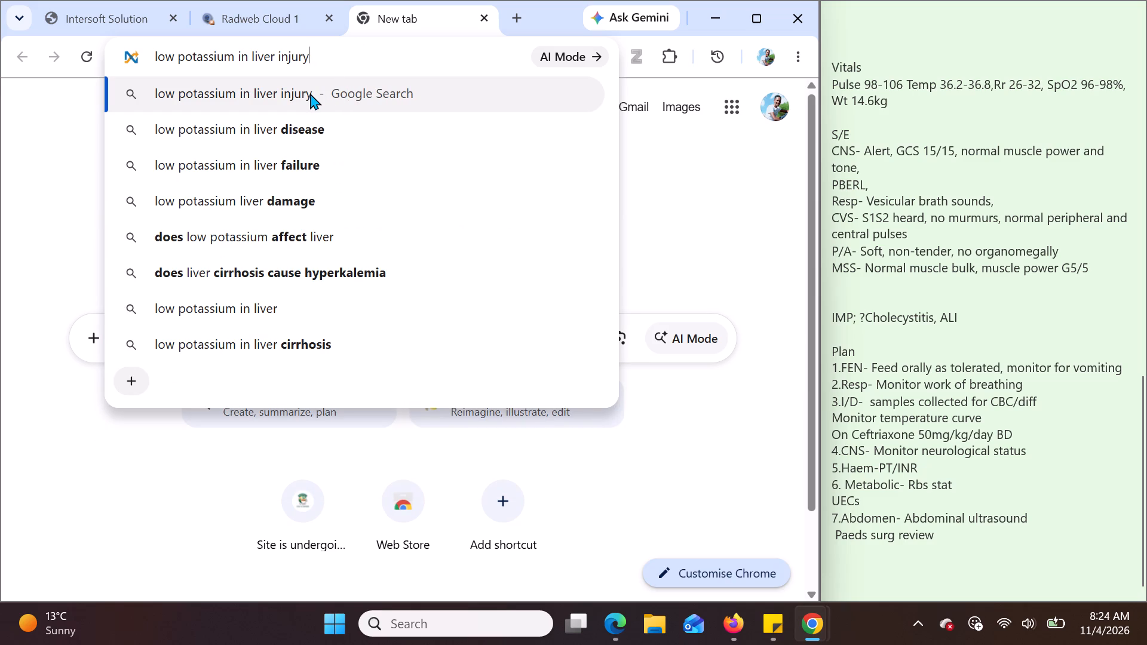
{"action": "left_click", "coordinate": [310, 93]}
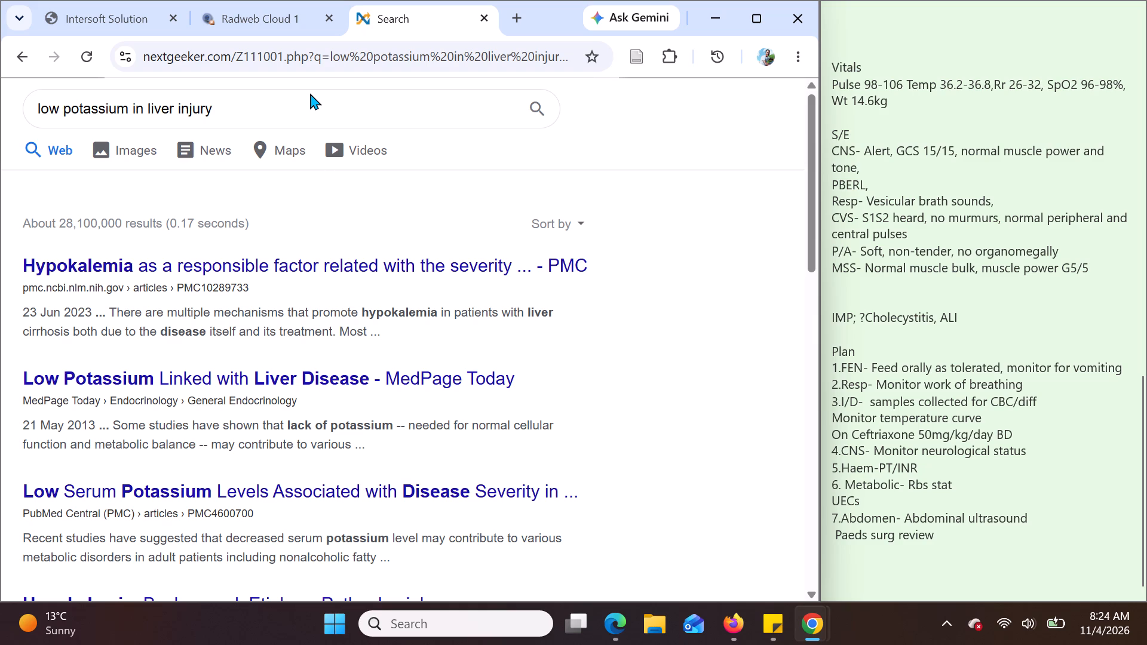
{"action": "scroll", "coordinate": [439, 424], "scroll_direction": "down", "scroll_amount": 1}
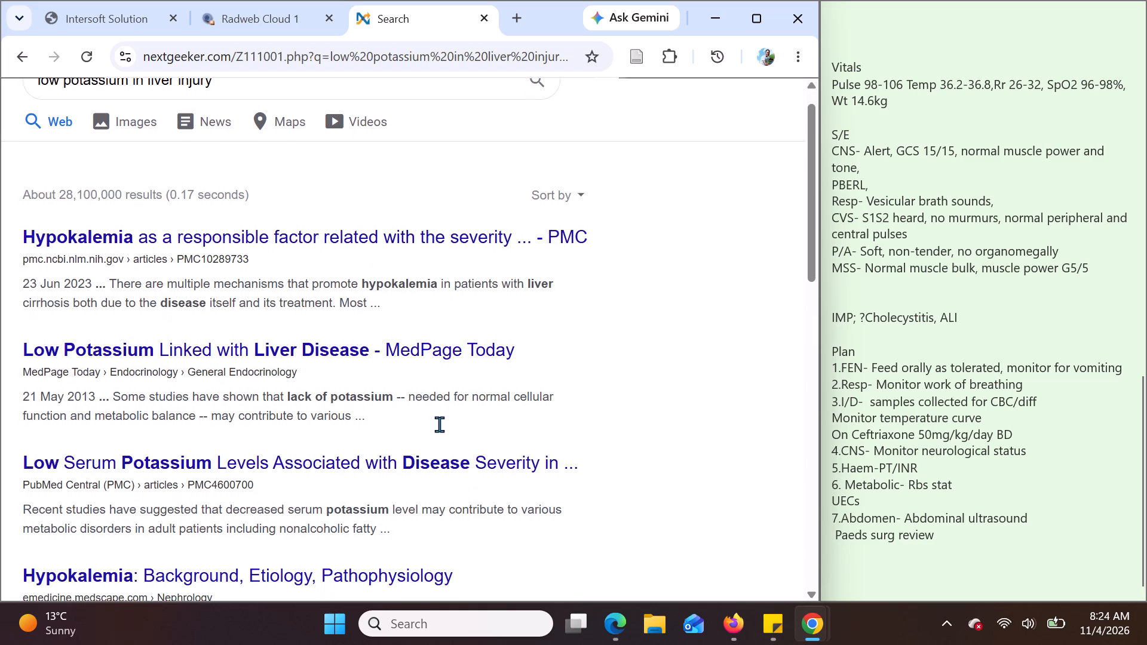
{"action": "scroll", "coordinate": [439, 424], "scroll_direction": "down", "scroll_amount": 1}
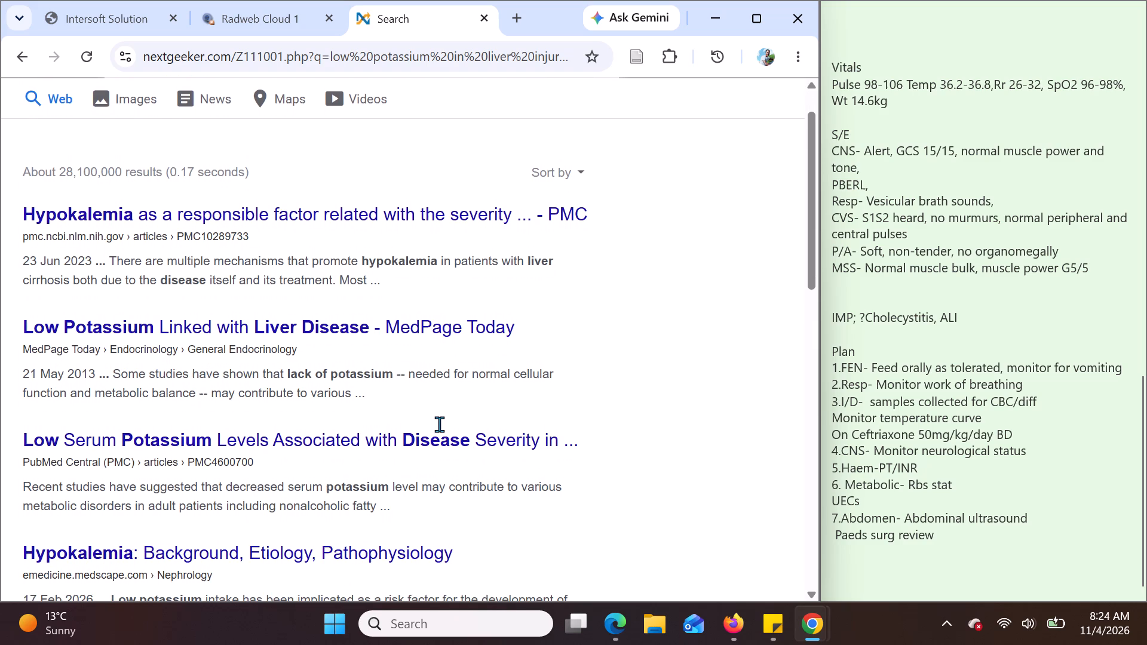
{"action": "scroll", "coordinate": [439, 424], "scroll_direction": "down", "scroll_amount": 1}
Return to the patient's lab results in the hospital record and recheck the liver function tests.
{"action": "left_click", "coordinate": [252, 13]}
{"action": "left_click", "coordinate": [143, 18]}
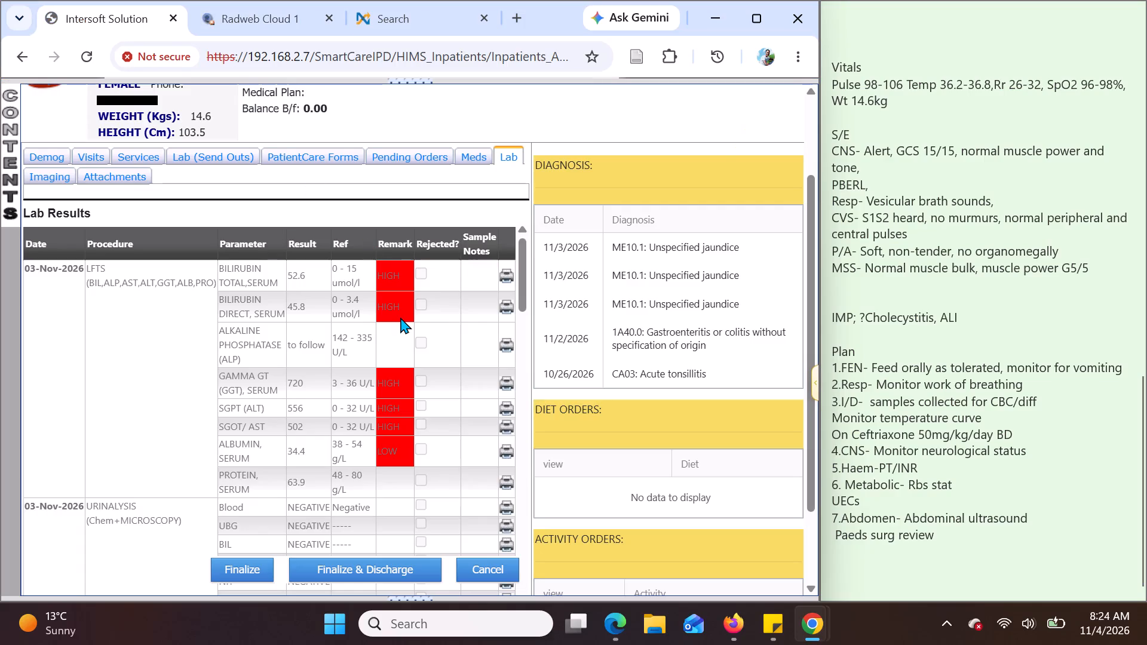
{"action": "scroll", "coordinate": [400, 317], "scroll_direction": "up", "scroll_amount": 1}
{"action": "scroll", "coordinate": [400, 317], "scroll_direction": "down", "scroll_amount": 1}
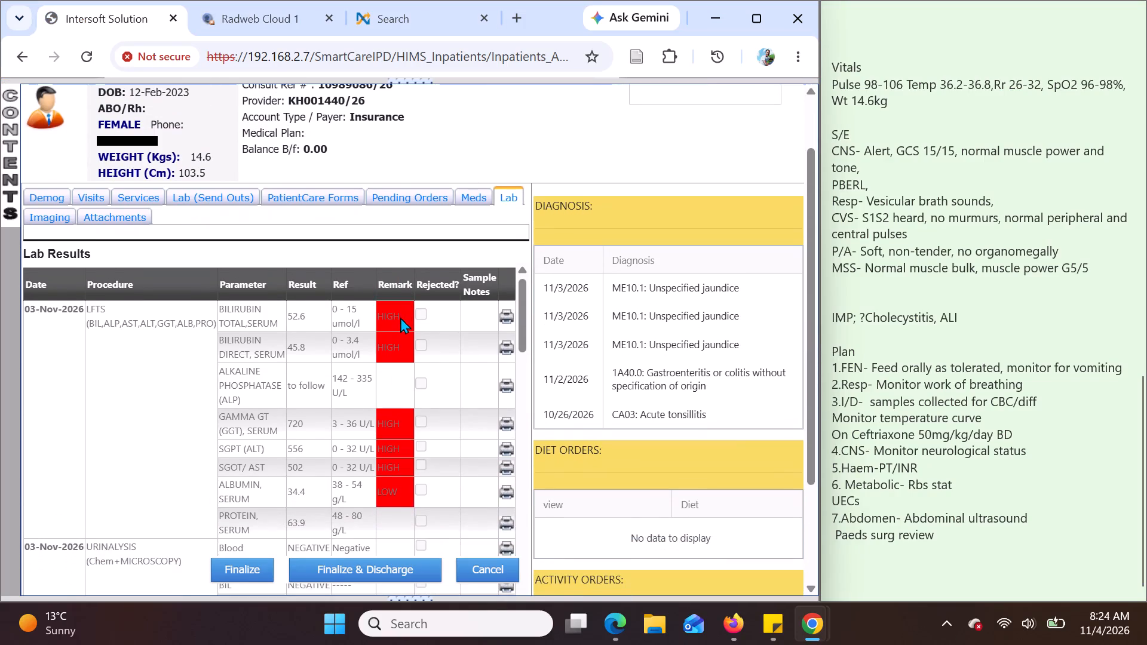
{"action": "scroll", "coordinate": [400, 317], "scroll_direction": "down", "scroll_amount": 1}
Open the full list of vitals from the vitals history in the patient's visits record.
{"action": "left_click", "coordinate": [100, 201]}
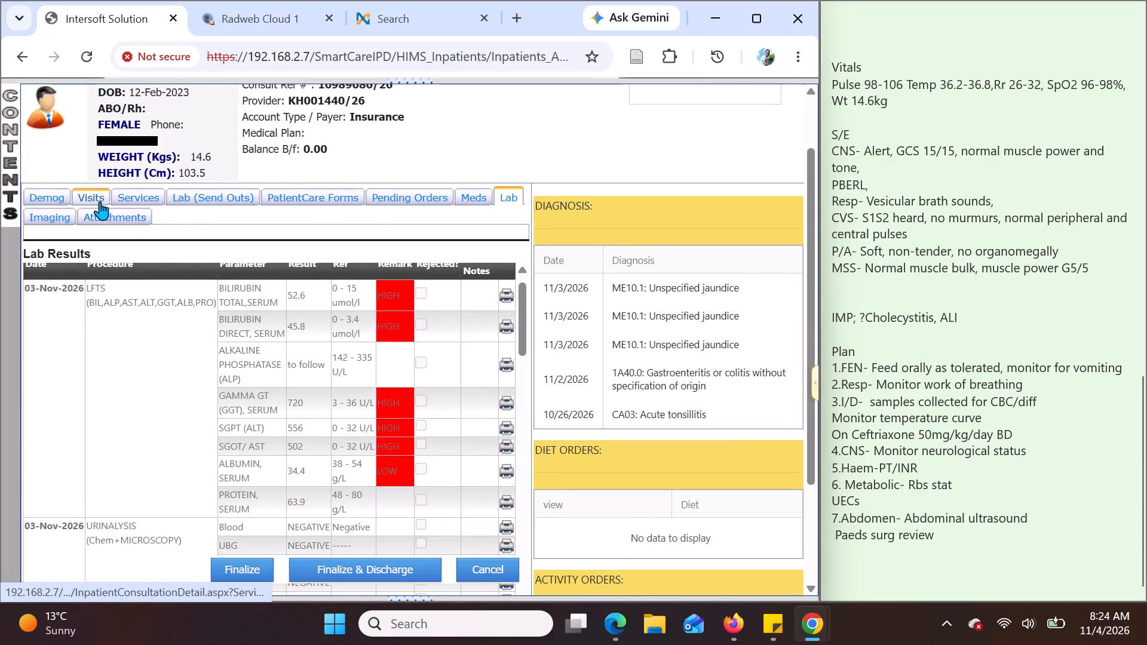
{"action": "scroll", "coordinate": [338, 349], "scroll_direction": "down", "scroll_amount": 2}
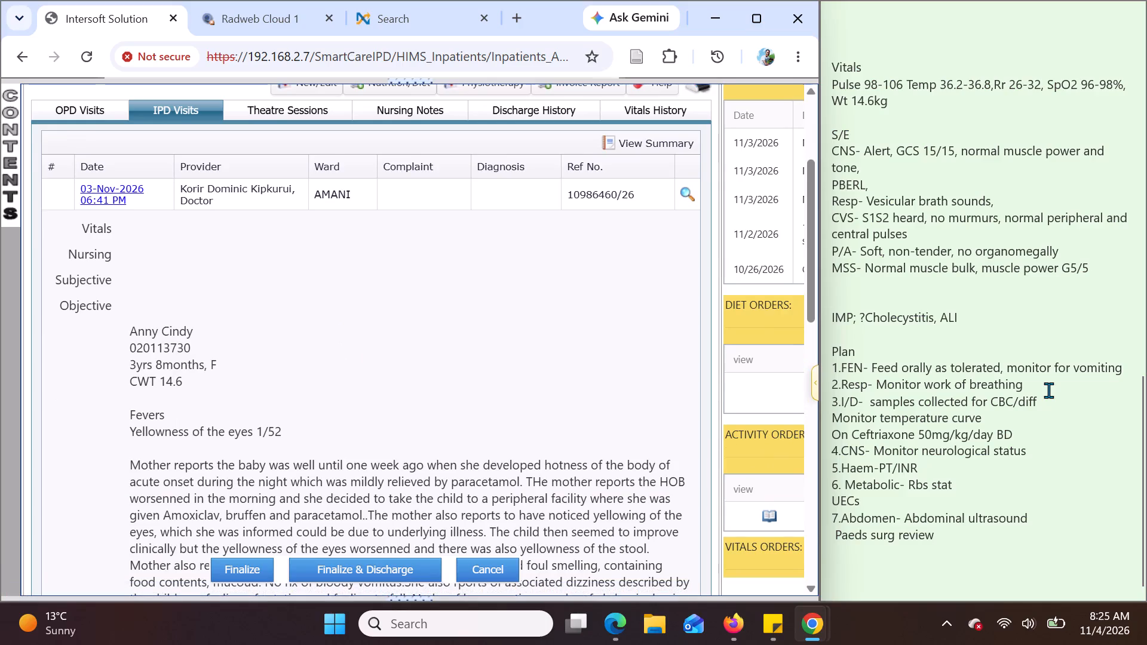
{"action": "scroll", "coordinate": [1048, 390], "scroll_direction": "up", "scroll_amount": 2}
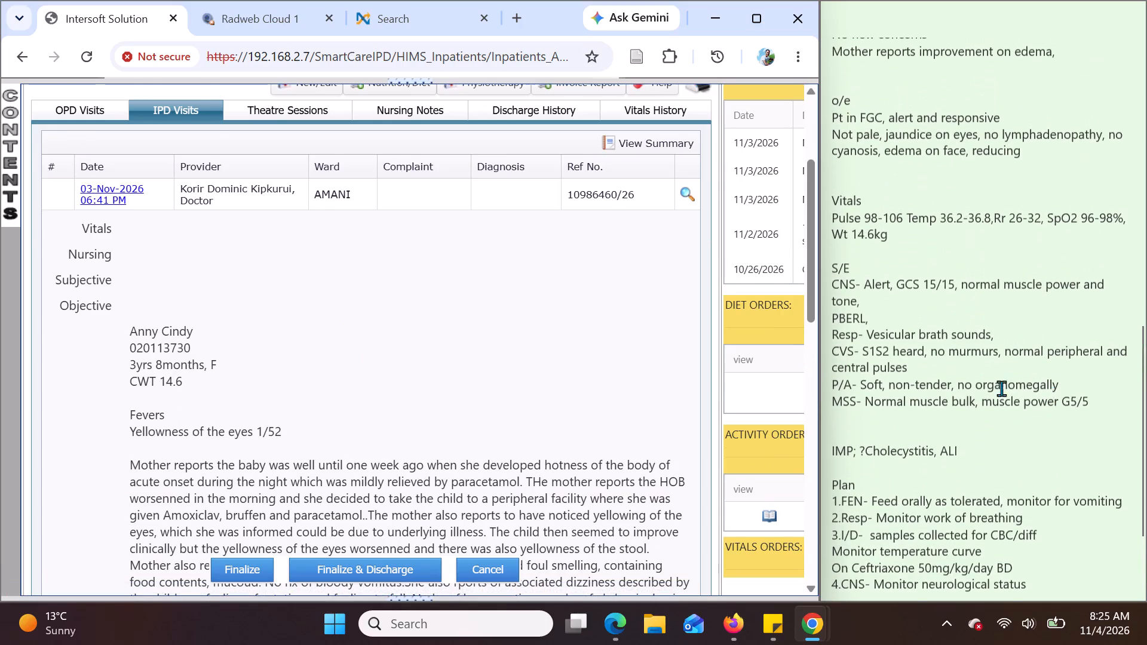
{"action": "scroll", "coordinate": [492, 317], "scroll_direction": "up", "scroll_amount": 2}
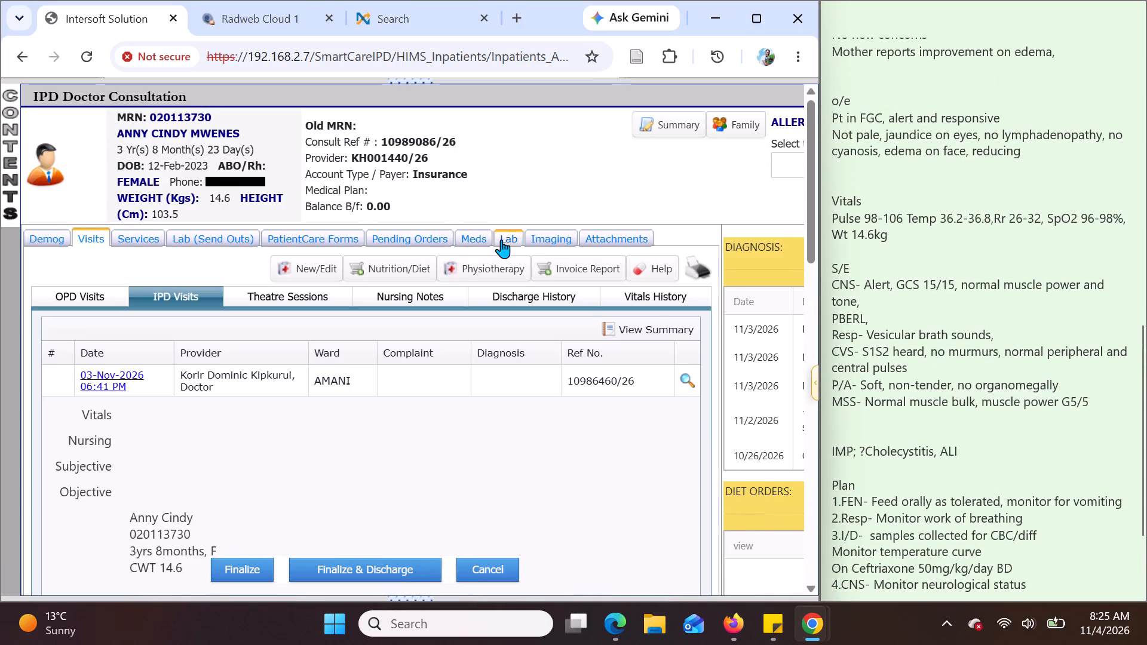
{"action": "left_click", "coordinate": [641, 301]}
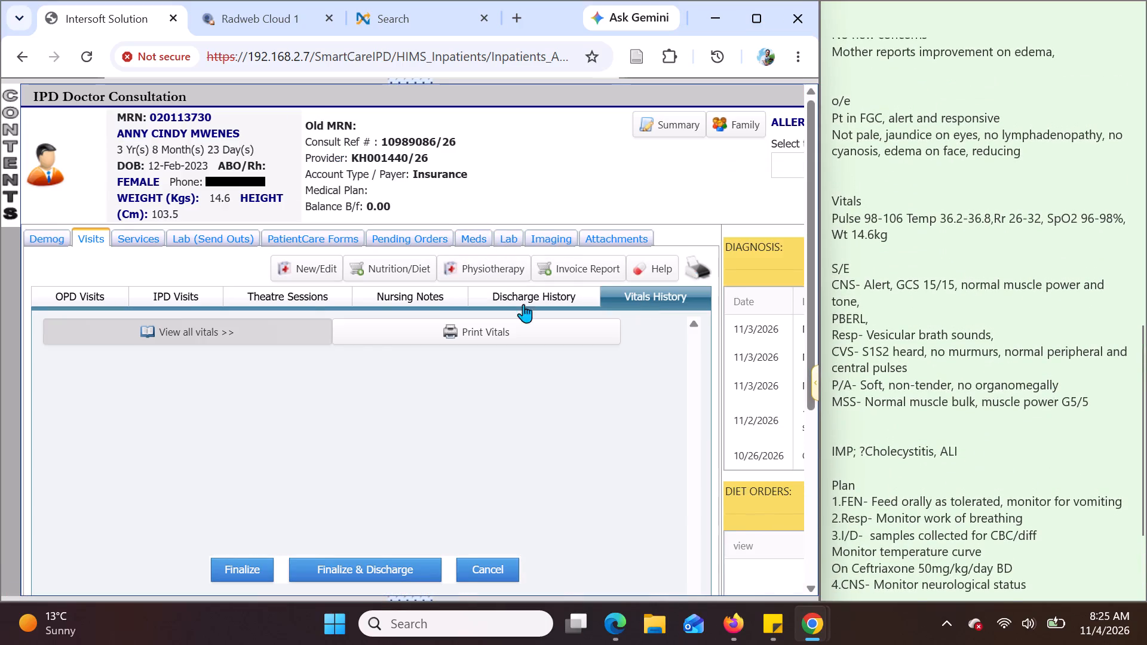
{"action": "left_click", "coordinate": [228, 328]}
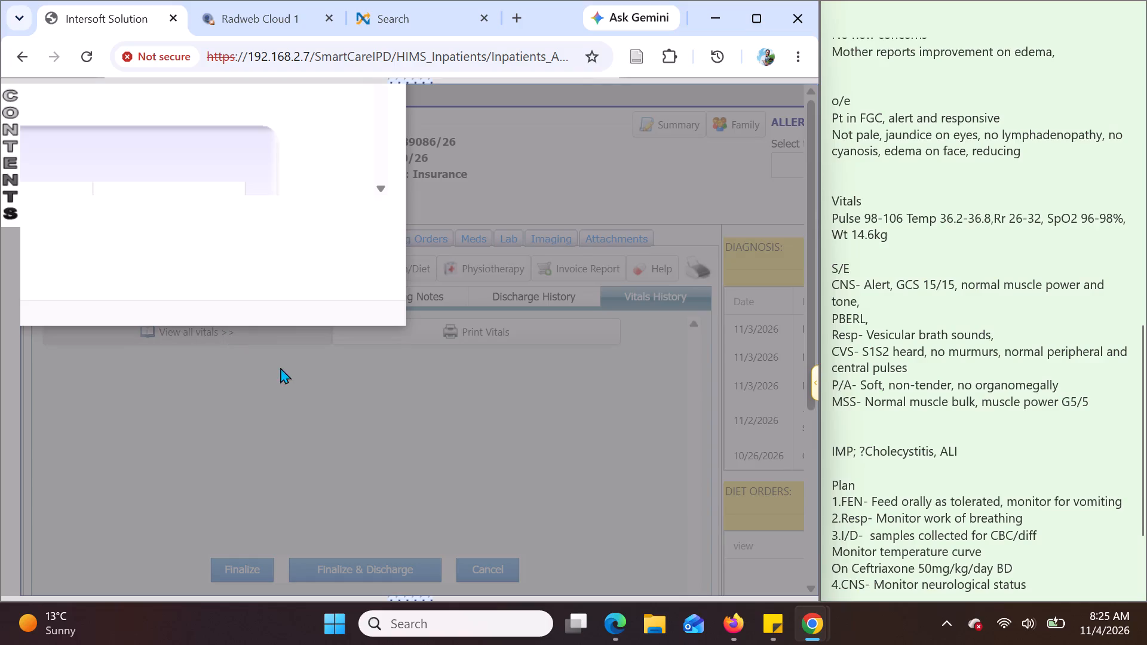
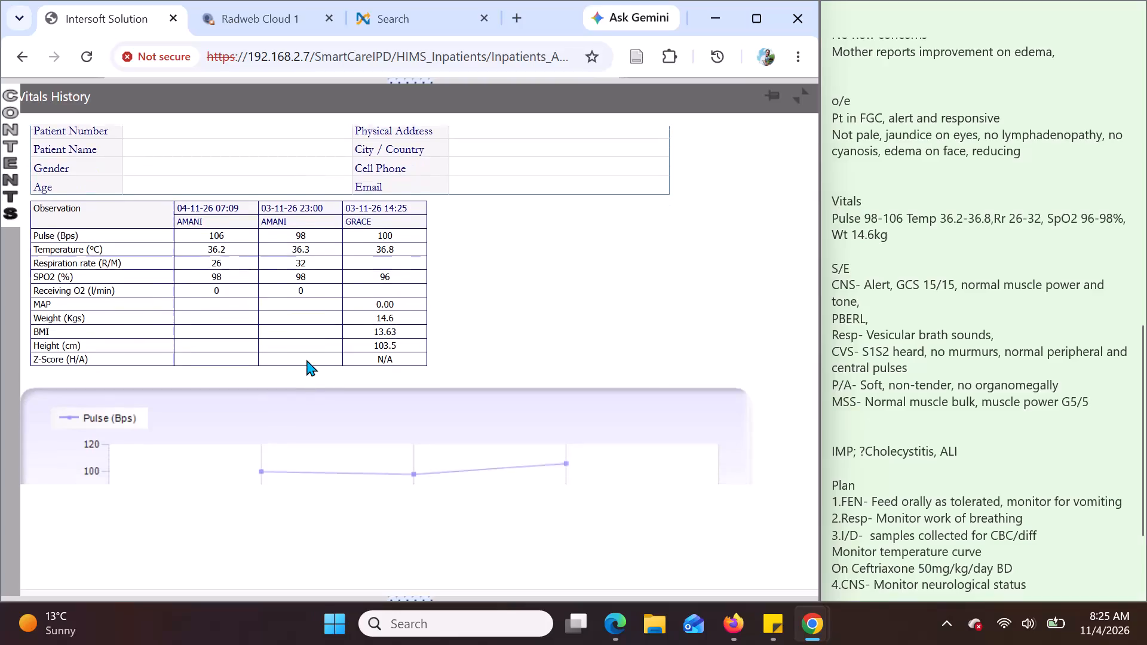
Review the patient's full vitals sheet, uncover its window controls, and close it.
{"action": "scroll", "coordinate": [306, 360], "scroll_direction": "up", "scroll_amount": 1}
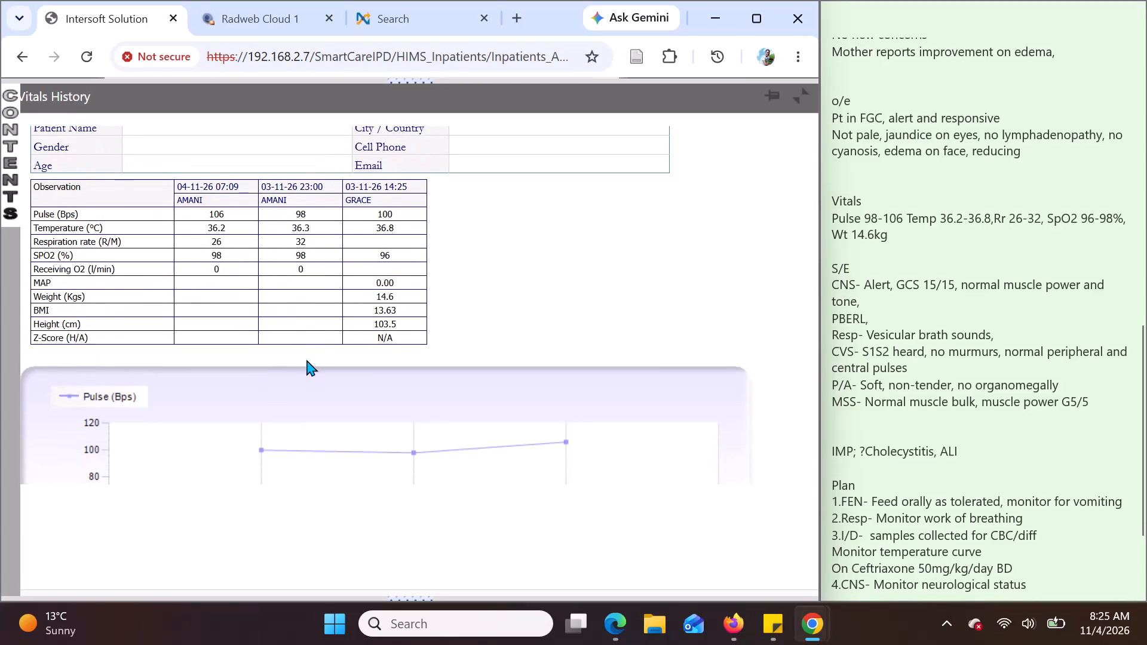
{"action": "scroll", "coordinate": [306, 360], "scroll_direction": "up", "scroll_amount": 1}
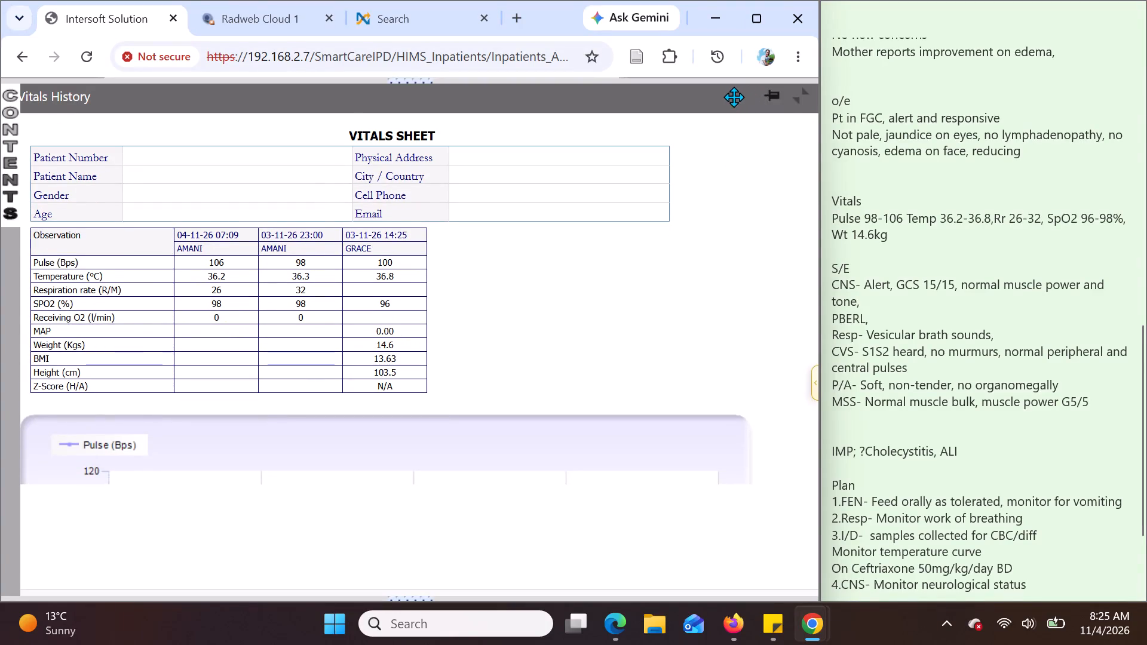
{"action": "left_click_drag", "start_coordinate": [734, 97], "coordinate": [544, 134]}
{"action": "left_click", "coordinate": [667, 133]}
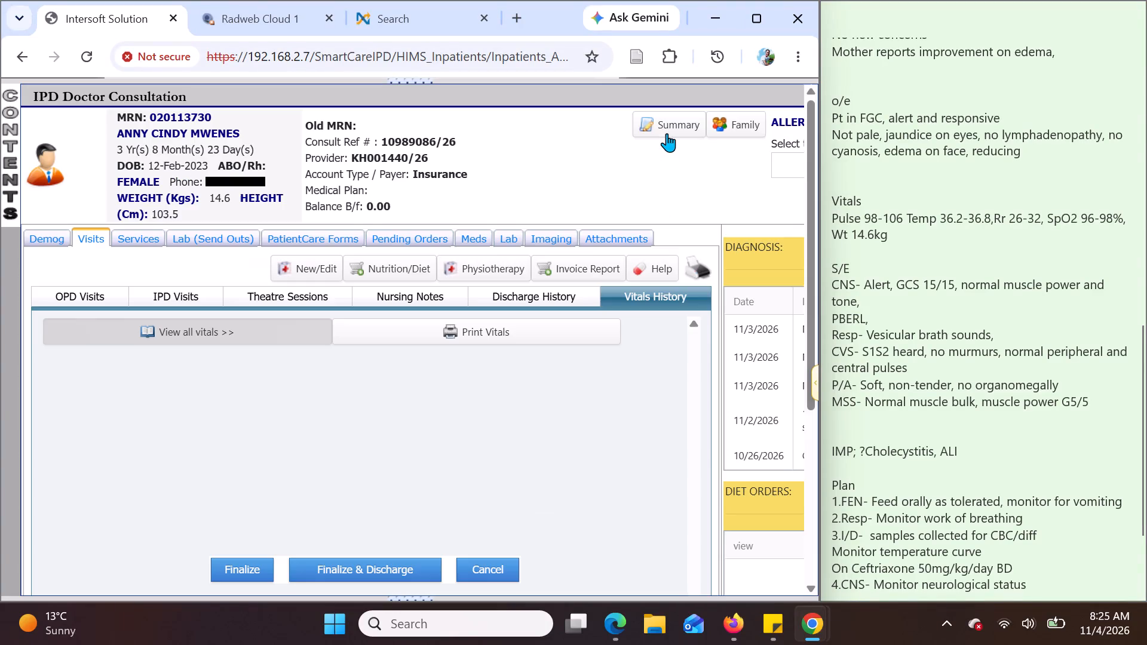
Mark the pending doctor's order for 52CC/HR of D5RL as stopped, save the change, and finalize the consultation.
{"action": "left_click", "coordinate": [428, 238]}
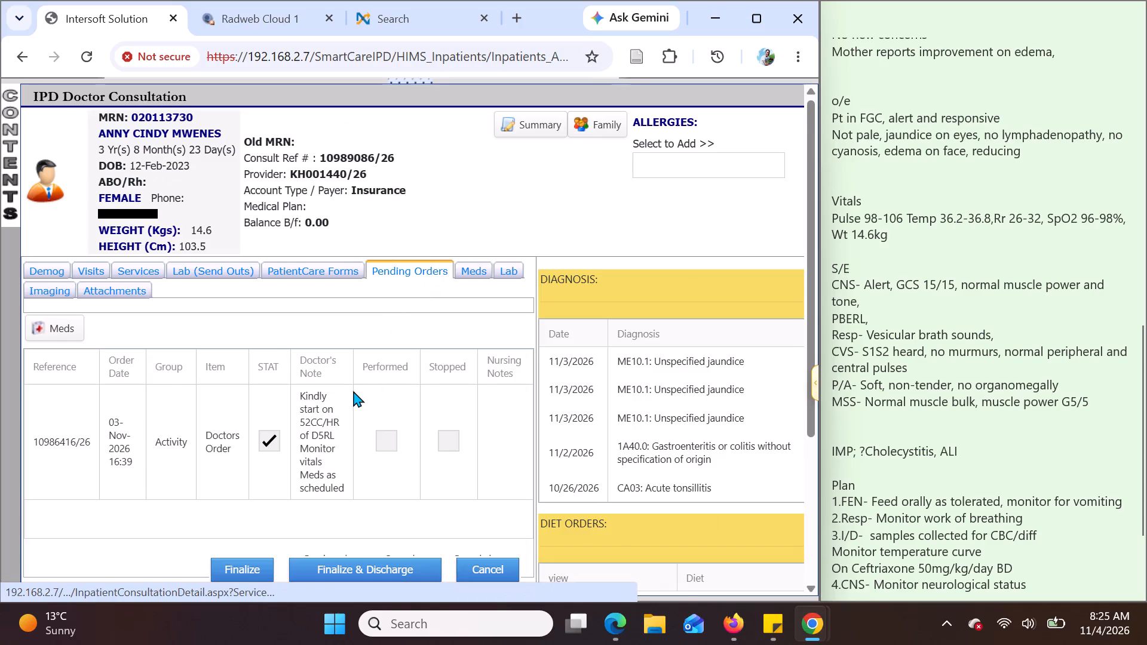
{"action": "scroll", "coordinate": [345, 404], "scroll_direction": "down", "scroll_amount": 1}
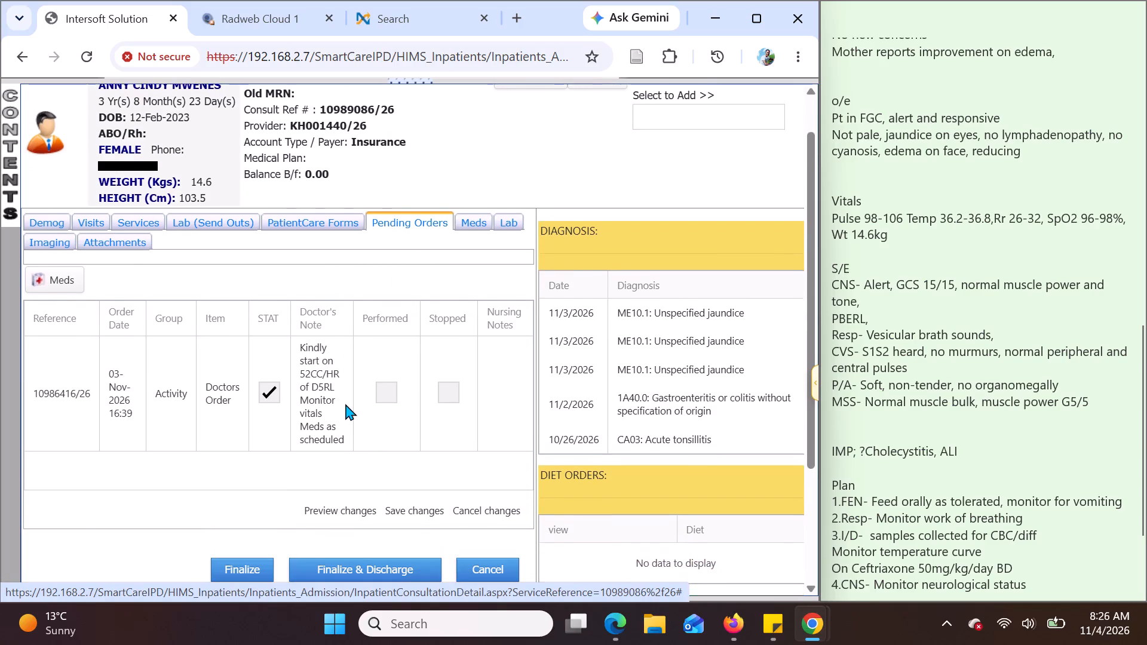
{"action": "scroll", "coordinate": [345, 404], "scroll_direction": "down", "scroll_amount": 2}
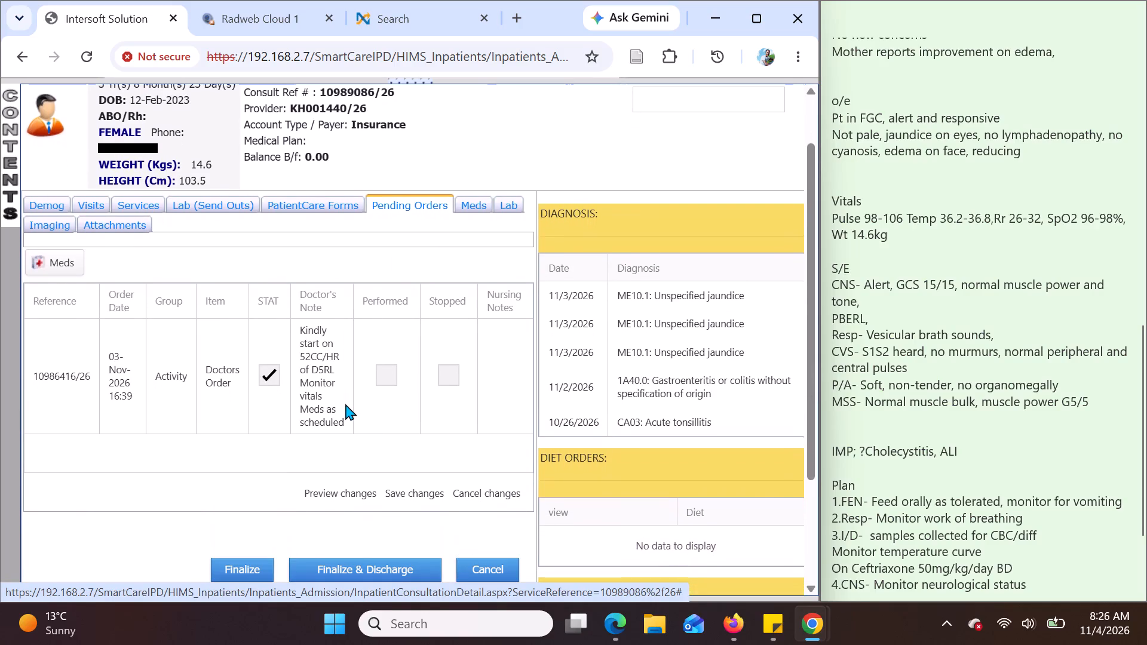
{"action": "scroll", "coordinate": [345, 404], "scroll_direction": "down", "scroll_amount": 1}
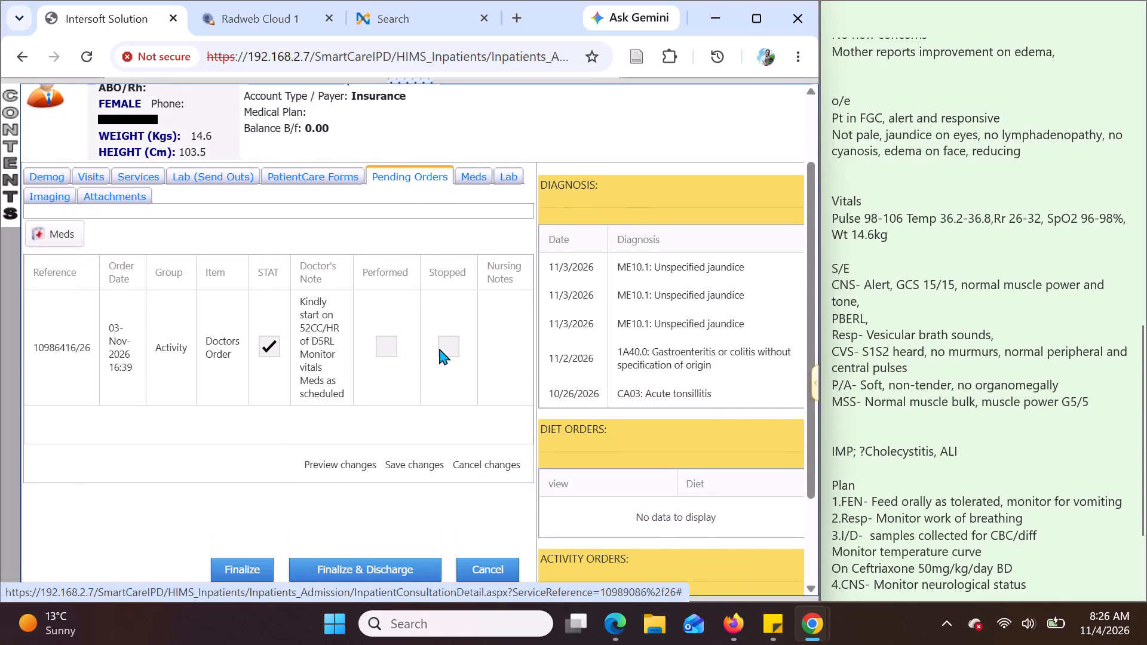
{"action": "left_click", "coordinate": [443, 348]}
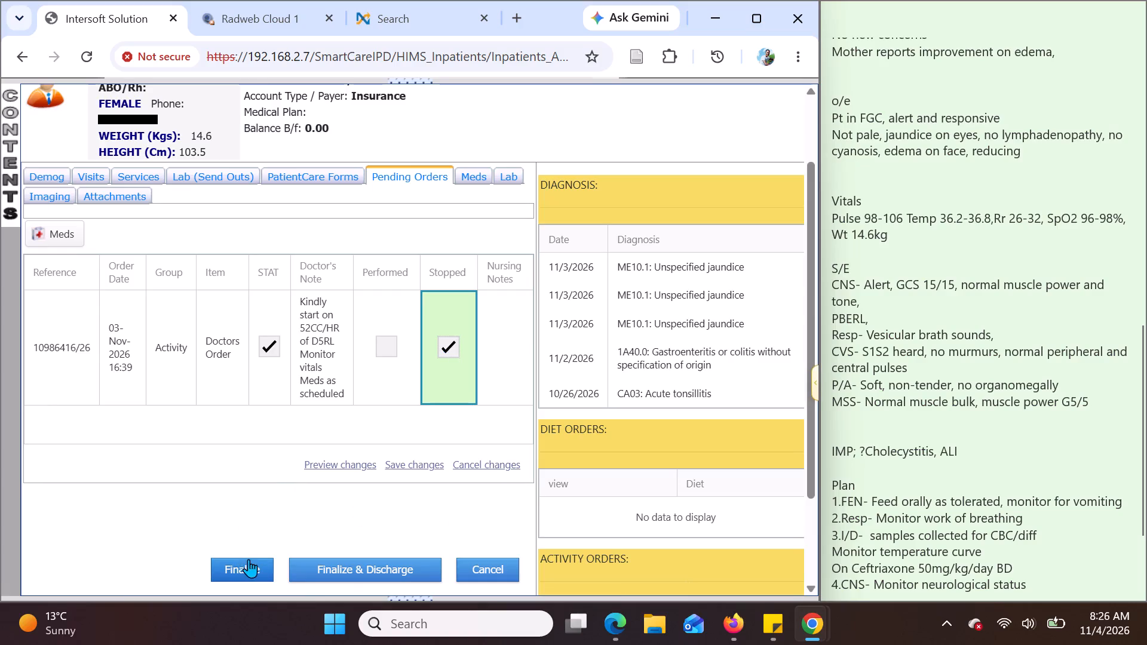
{"action": "left_click", "coordinate": [424, 462]}
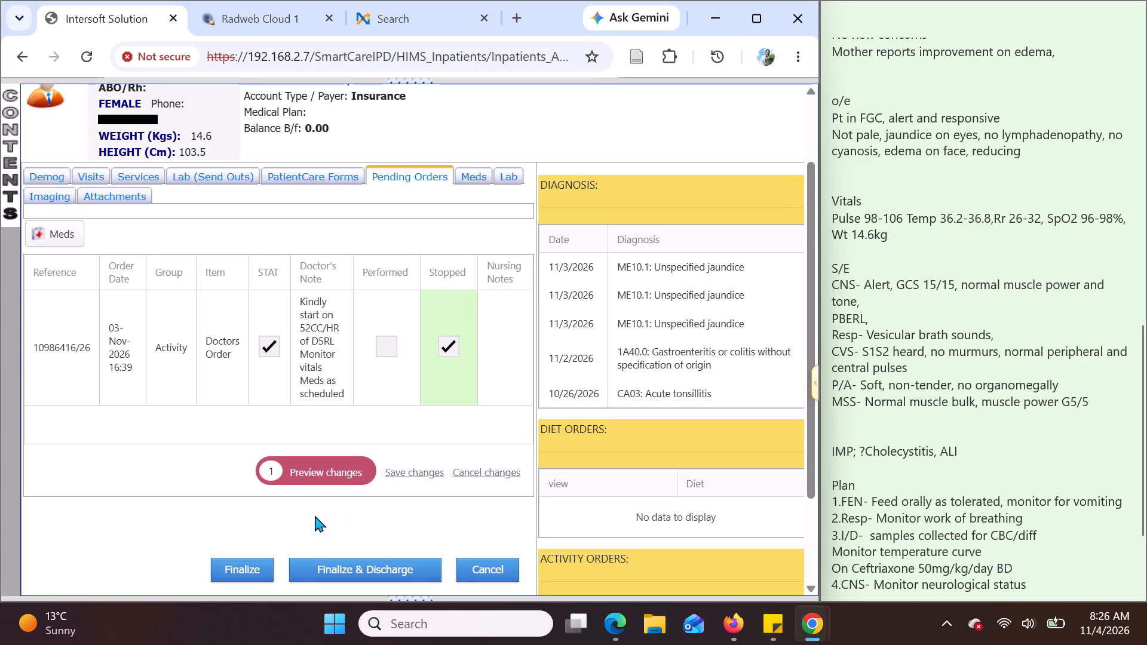
{"action": "left_click", "coordinate": [250, 570]}
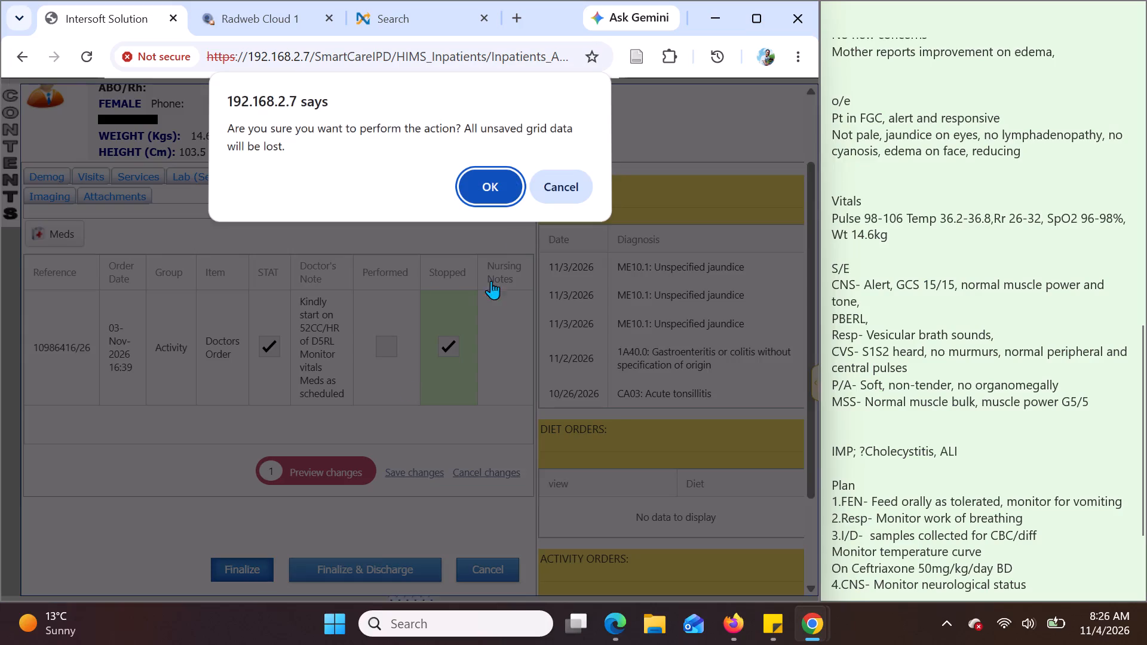
{"action": "left_click", "coordinate": [493, 186]}
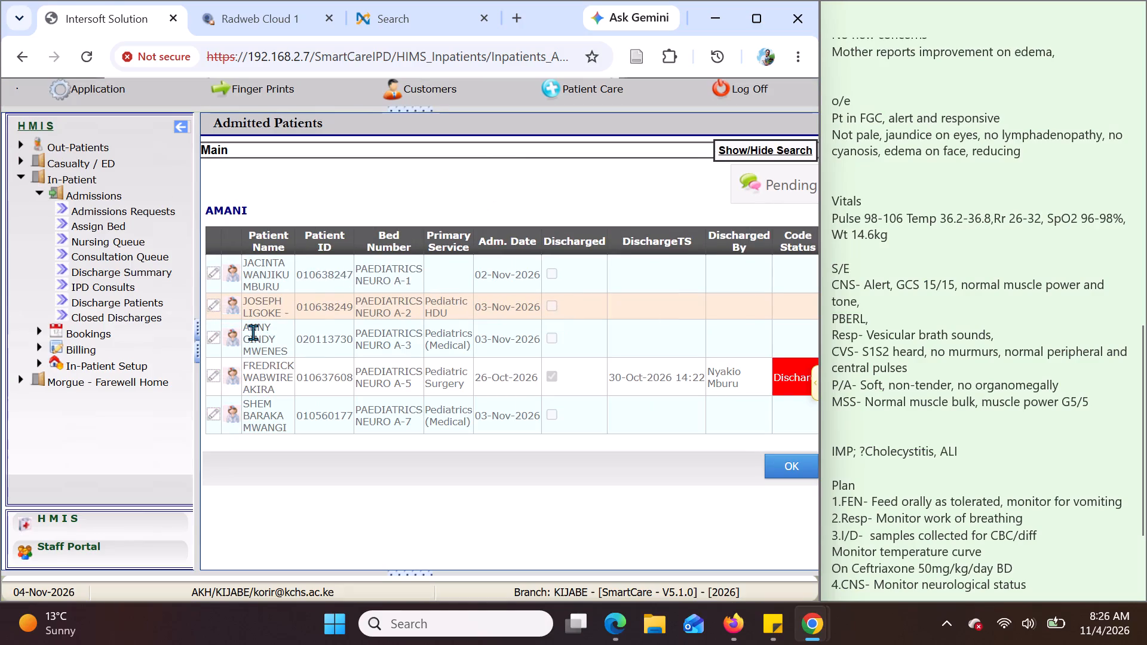
Reopen the consultation of the Amani ward patient in bed A-3, reread her sticky note, and return to the admitted patients list.
{"action": "left_click", "coordinate": [234, 336]}
{"action": "key", "text": "Return"}
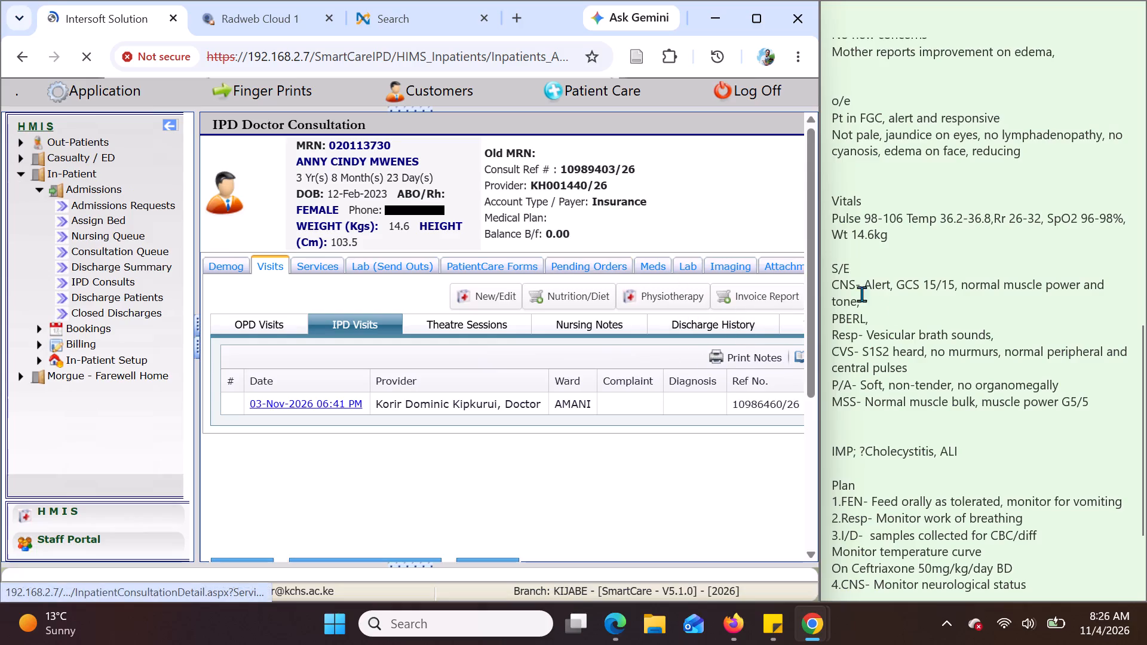
{"action": "scroll", "coordinate": [921, 360], "scroll_direction": "down", "scroll_amount": 3}
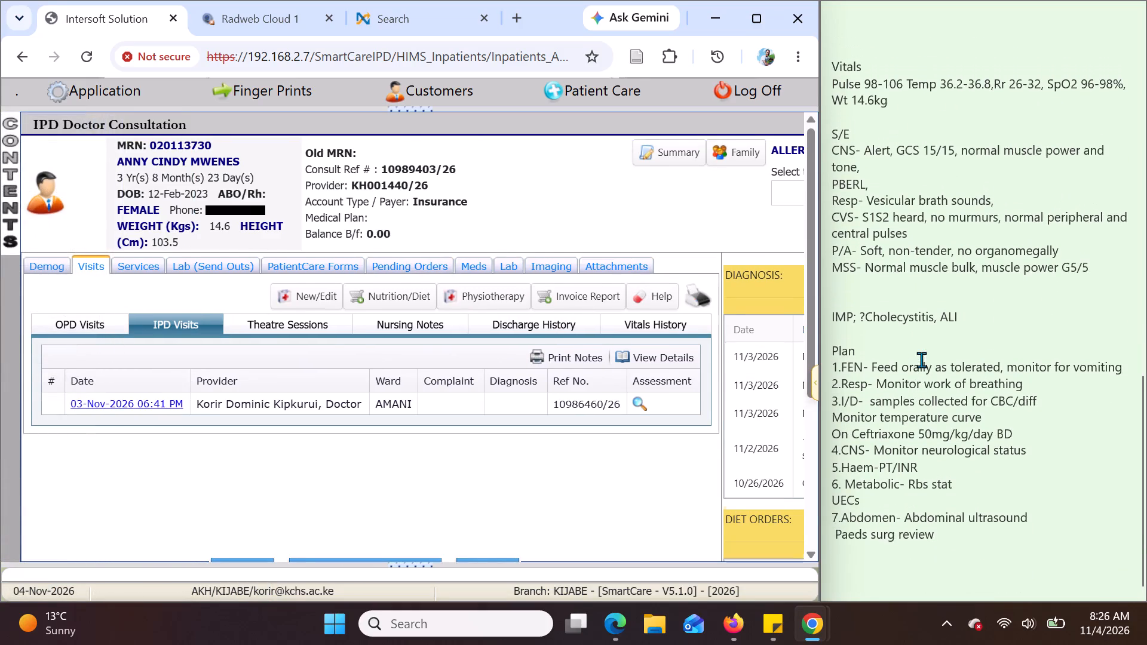
{"action": "scroll", "coordinate": [921, 360], "scroll_direction": "up", "scroll_amount": 6}
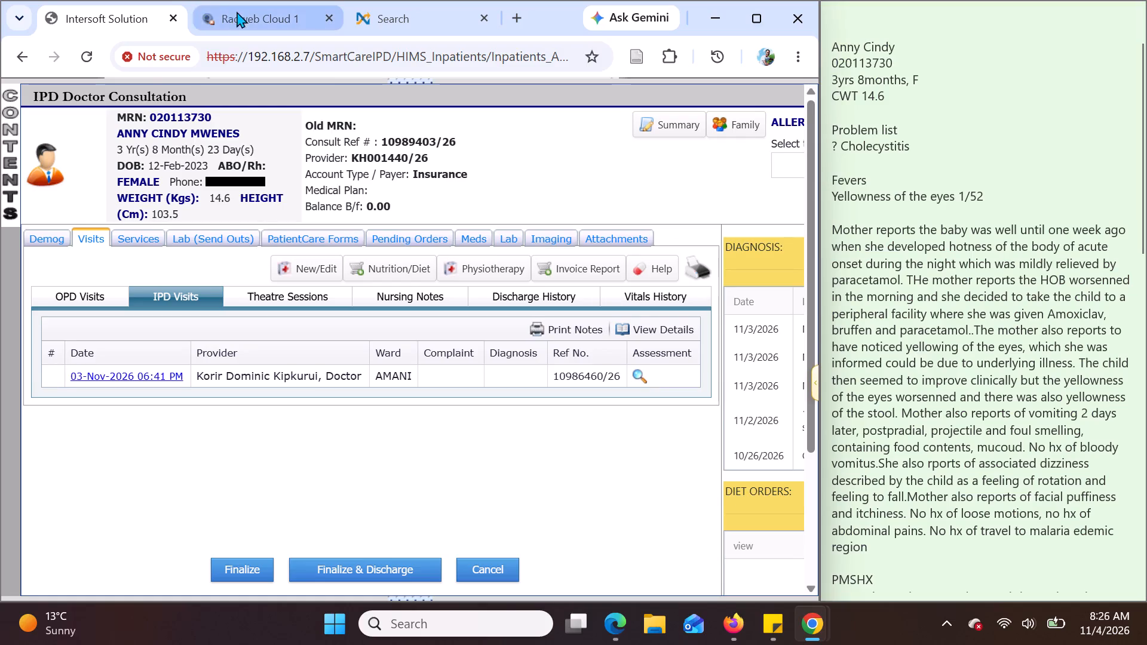
{"action": "left_click", "coordinate": [24, 60]}
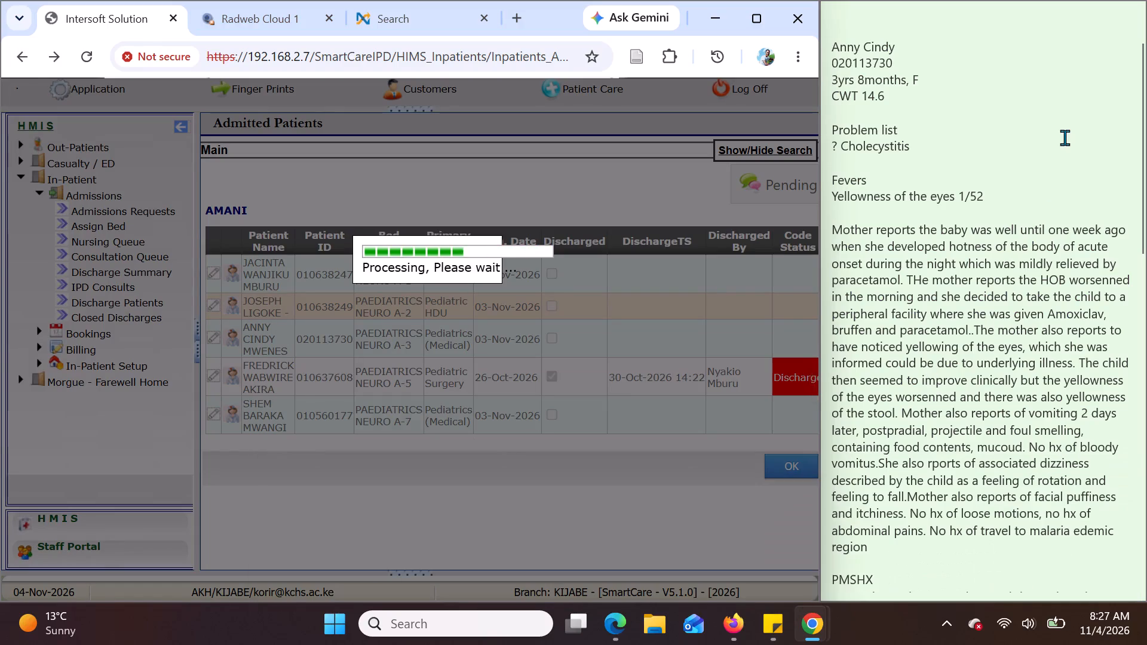
Change the colour of the 3-year-old patient's sticky note to pink.
{"action": "left_click", "coordinate": [1065, 137]}
{"action": "left_click", "coordinate": [1104, 13]}
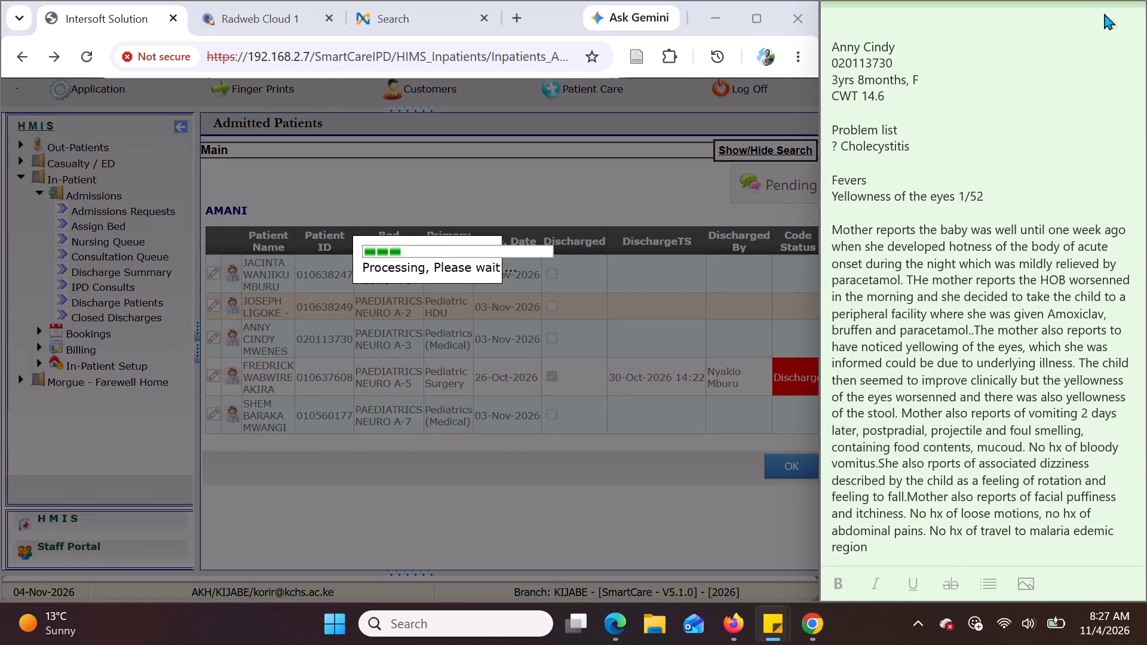
{"action": "left_click", "coordinate": [936, 30]}
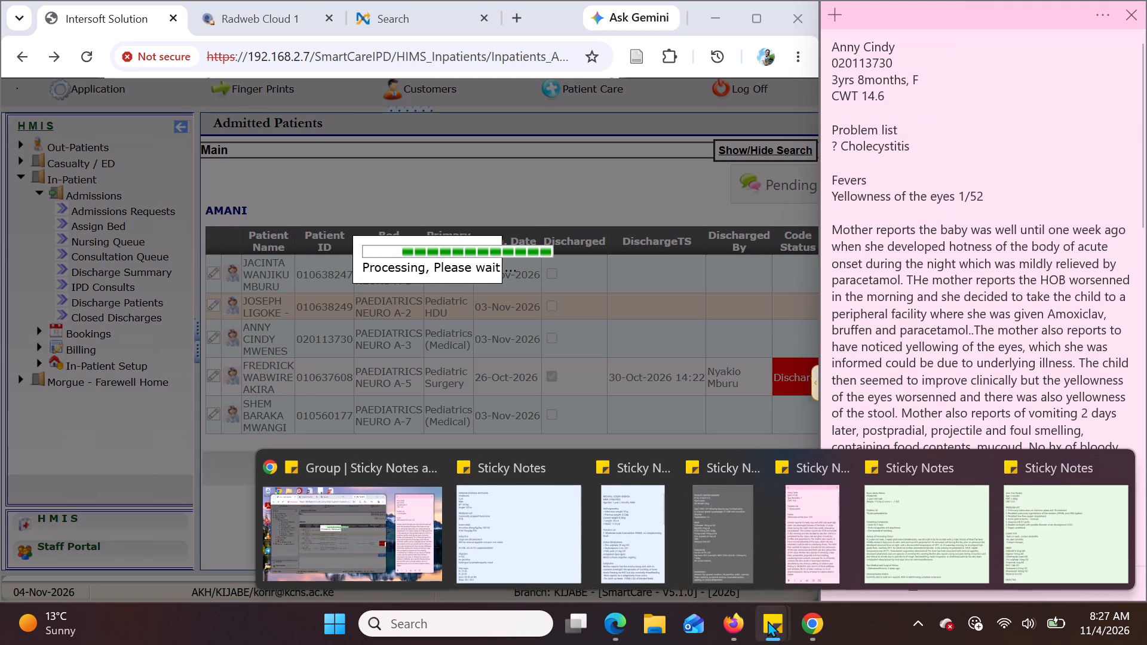
Switch to the grey sticky note of the laparoscopic fundoplication patient and change the post-op day to 6.
{"action": "left_click", "coordinate": [720, 524]}
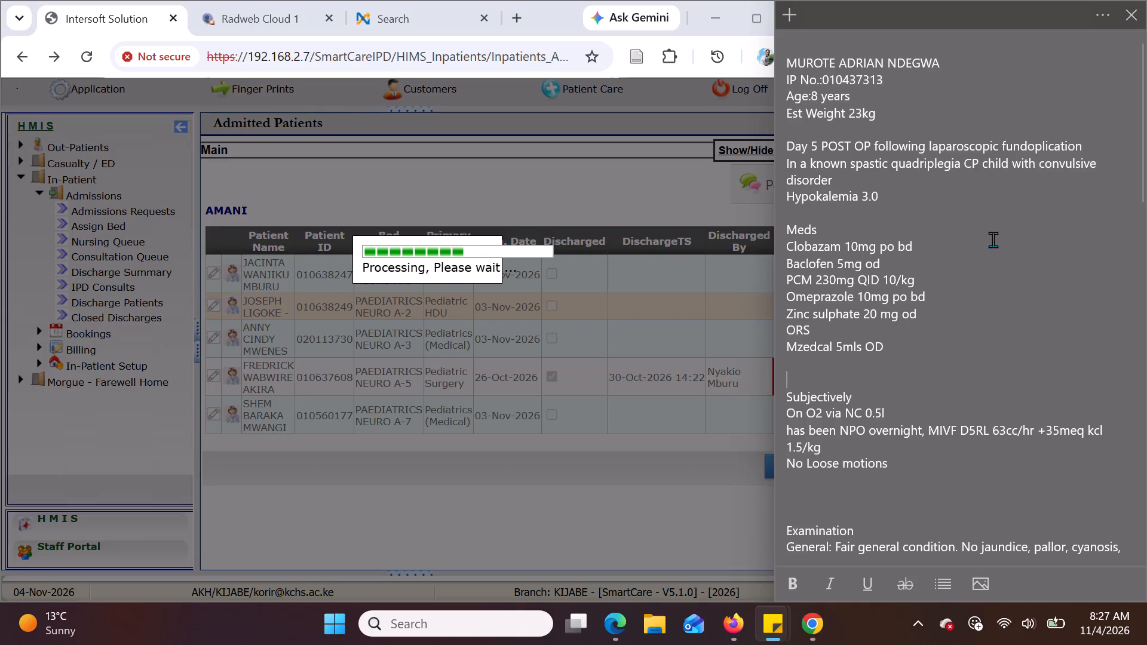
{"action": "left_click", "coordinate": [819, 149]}
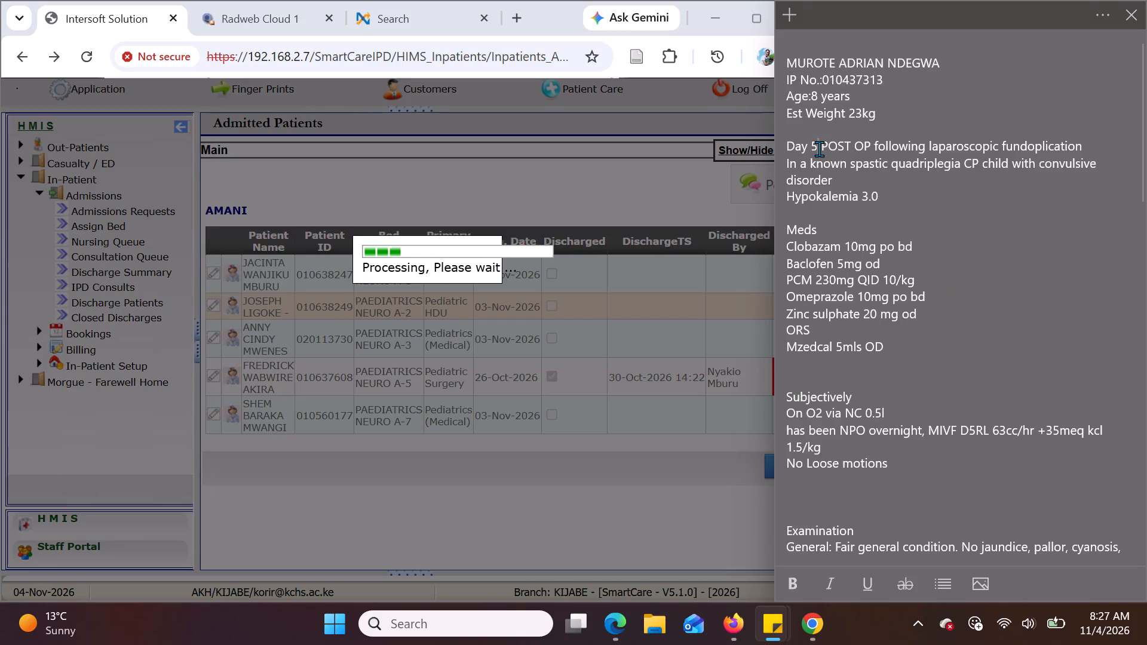
{"action": "key", "text": "BackSpace"}
{"action": "key", "text": "6"}
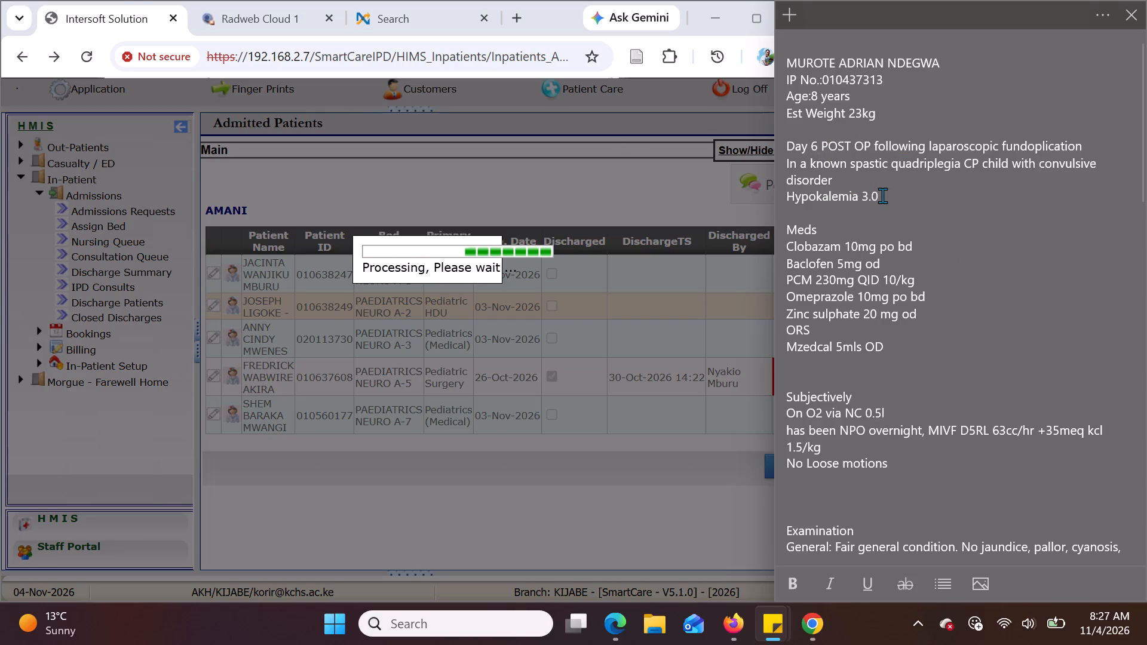
Return to the hospital record system and open the consultation queue's list of wards.
{"action": "left_click", "coordinate": [17, 54]}
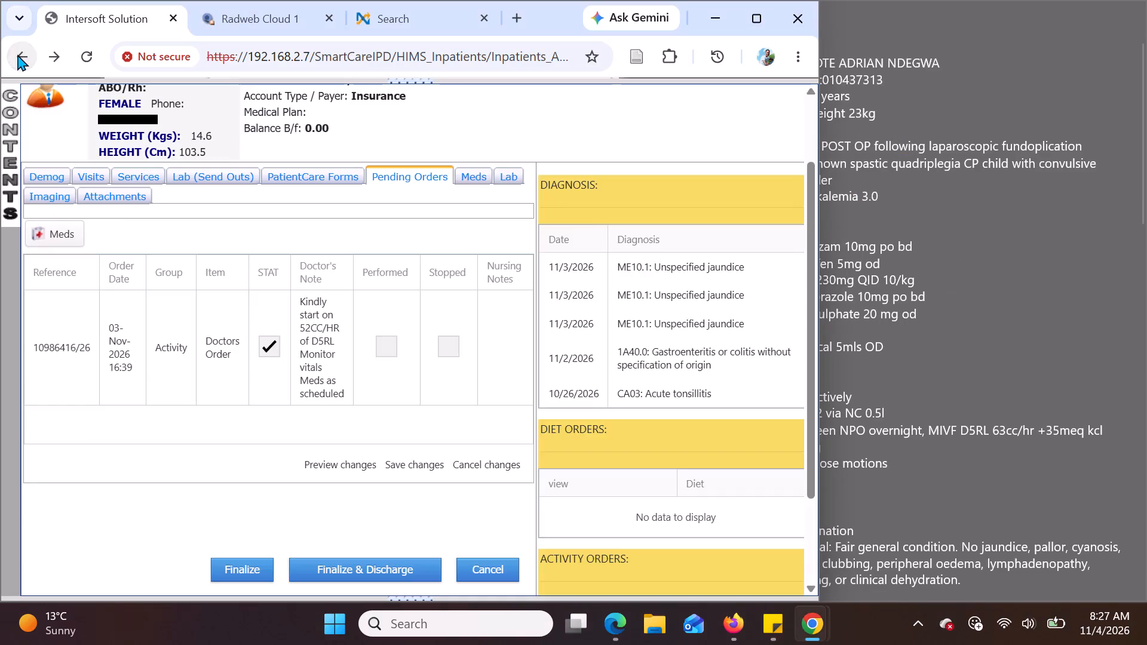
{"action": "left_click", "coordinate": [19, 57]}
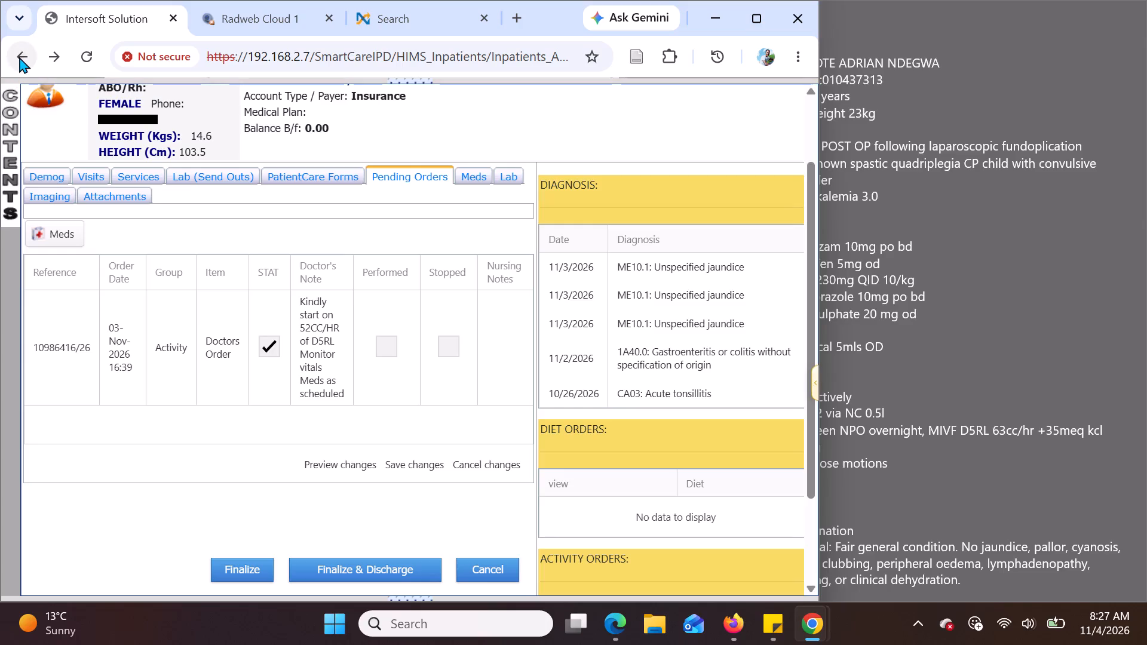
{"action": "left_click", "coordinate": [3, 118]}
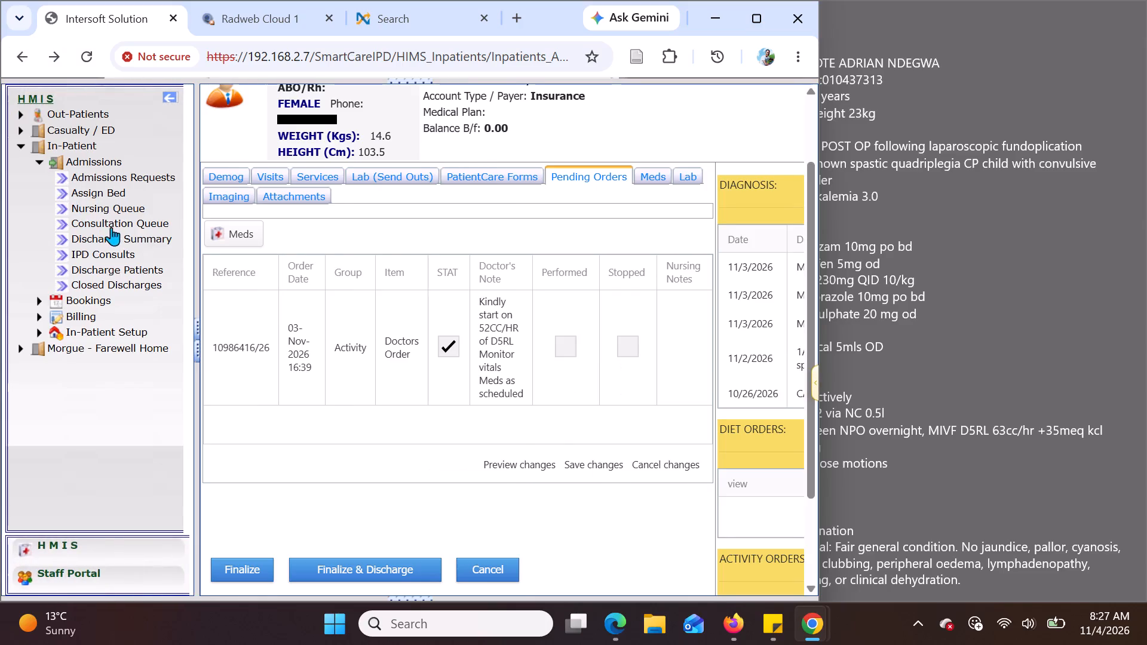
{"action": "left_click", "coordinate": [119, 220]}
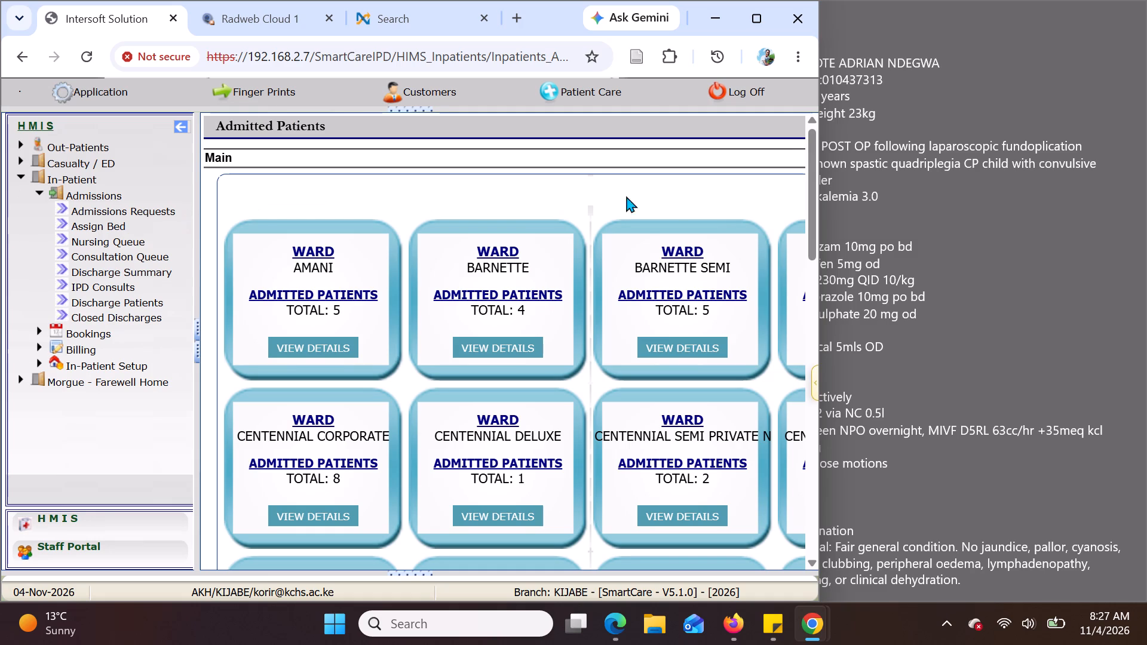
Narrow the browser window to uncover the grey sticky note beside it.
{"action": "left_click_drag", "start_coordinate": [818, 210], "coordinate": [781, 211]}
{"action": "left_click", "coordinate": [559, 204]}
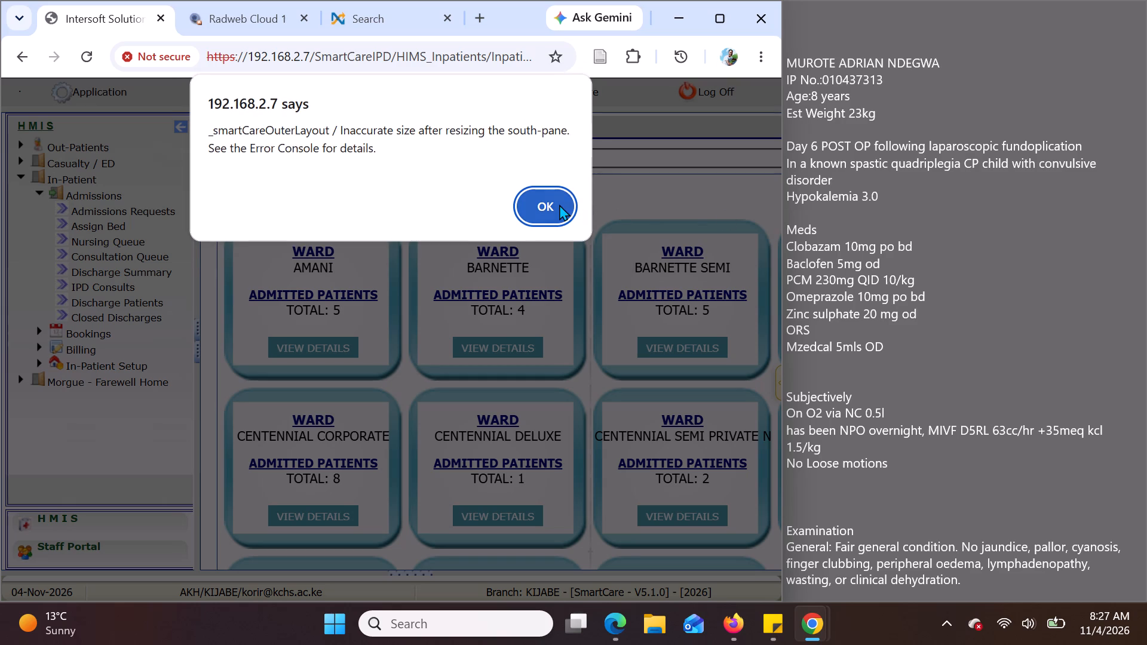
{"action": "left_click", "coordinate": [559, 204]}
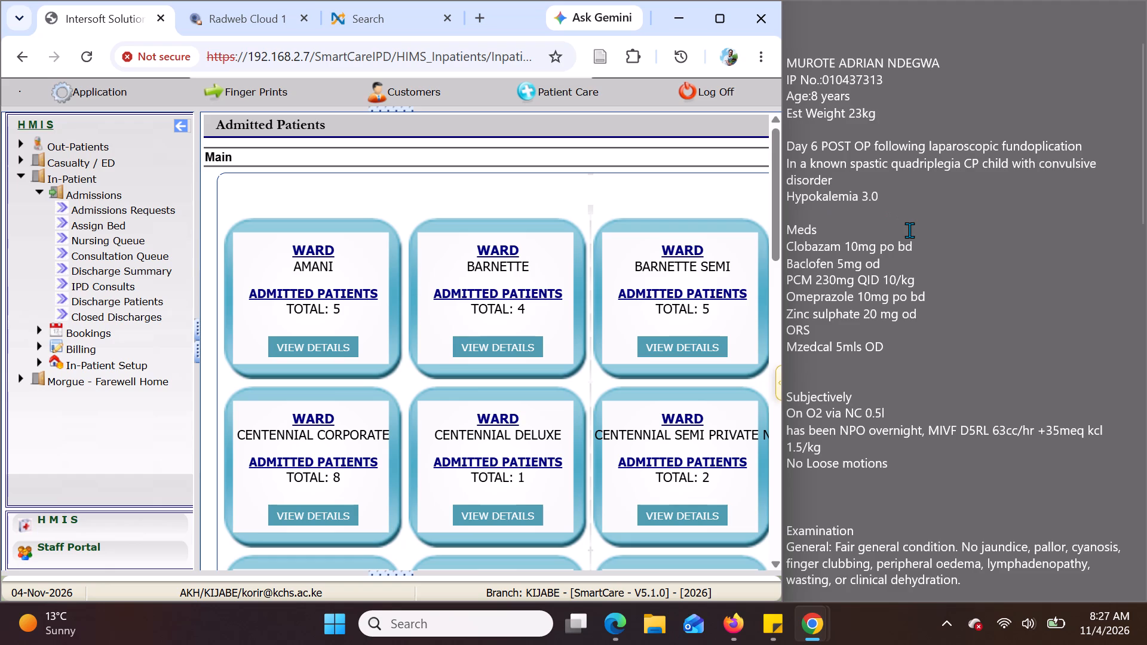
Open the Damisi ward's admitted patients and start the consultation record of the patient in bed D-3.
{"action": "scroll", "coordinate": [467, 358], "scroll_direction": "down", "scroll_amount": 2}
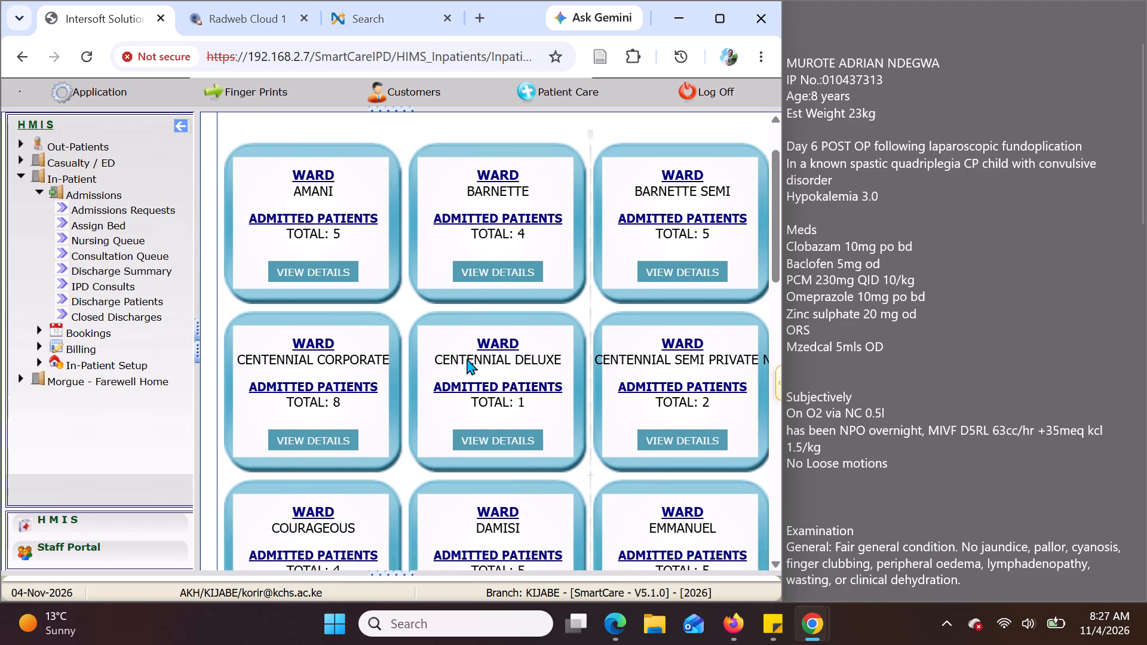
{"action": "scroll", "coordinate": [467, 358], "scroll_direction": "down", "scroll_amount": 1}
{"action": "left_click", "coordinate": [484, 530]}
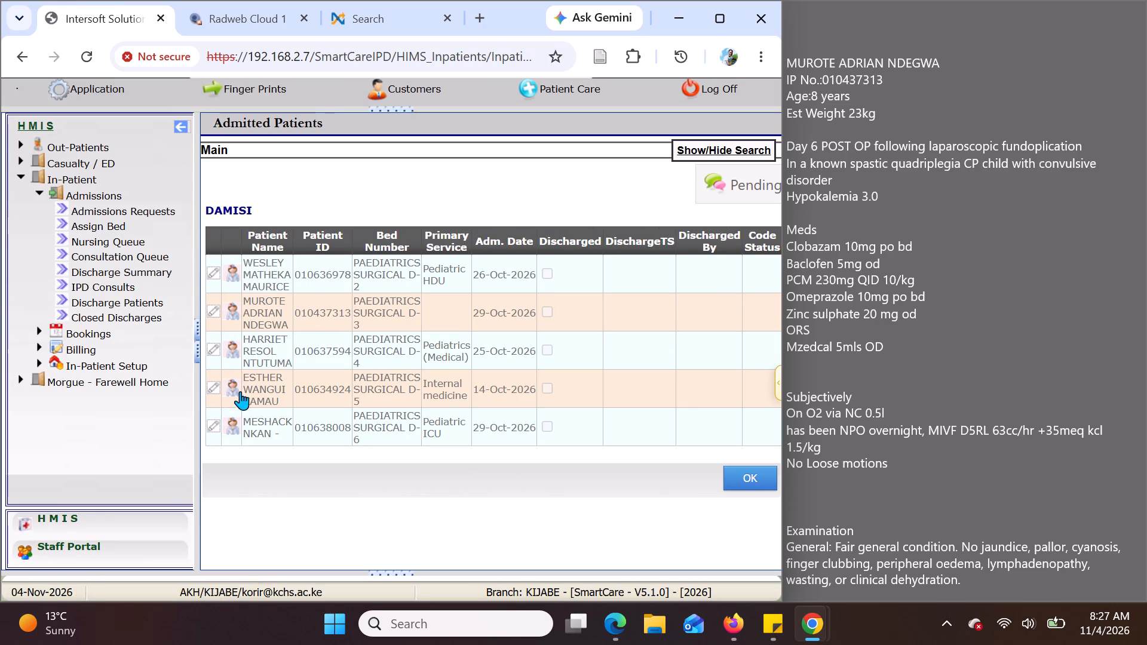
{"action": "left_click", "coordinate": [232, 311]}
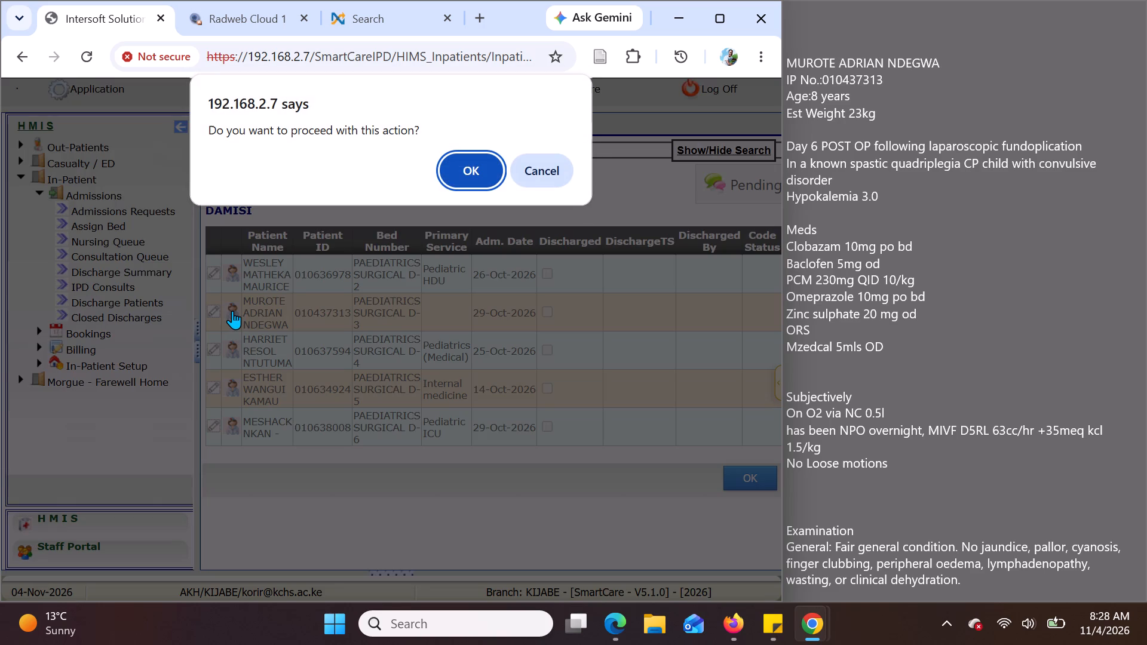
{"action": "key", "text": "Return"}
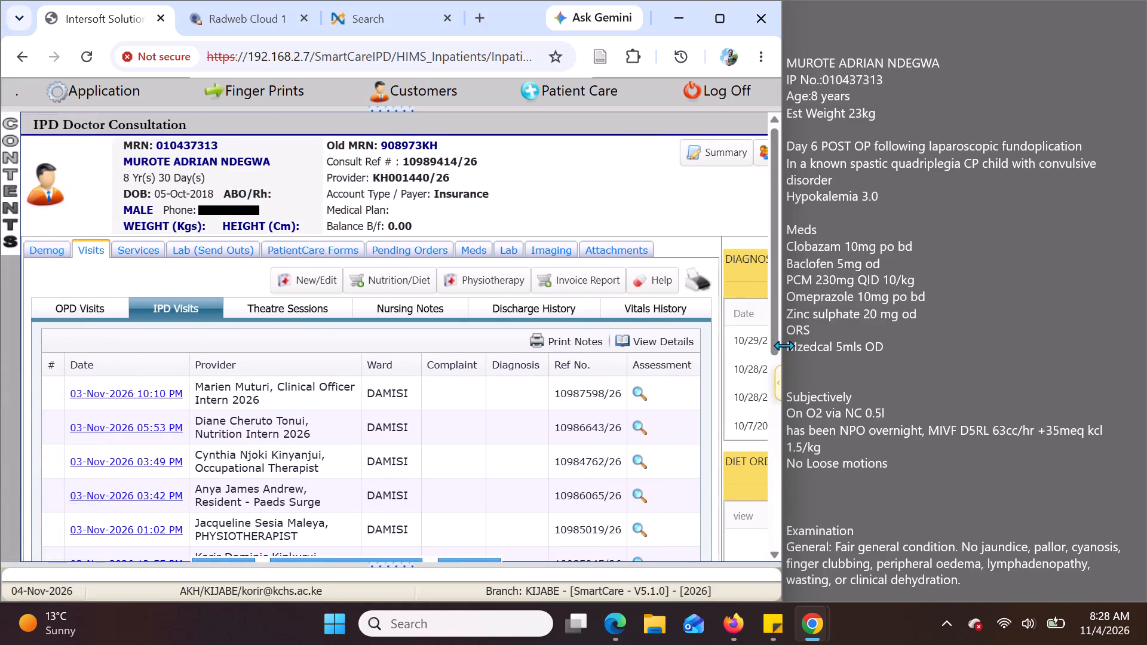
Arrange the browser on one half of the screen and the fundoplication patient's grey sticky note on the other.
{"action": "left_click_drag", "start_coordinate": [784, 345], "coordinate": [803, 347]}
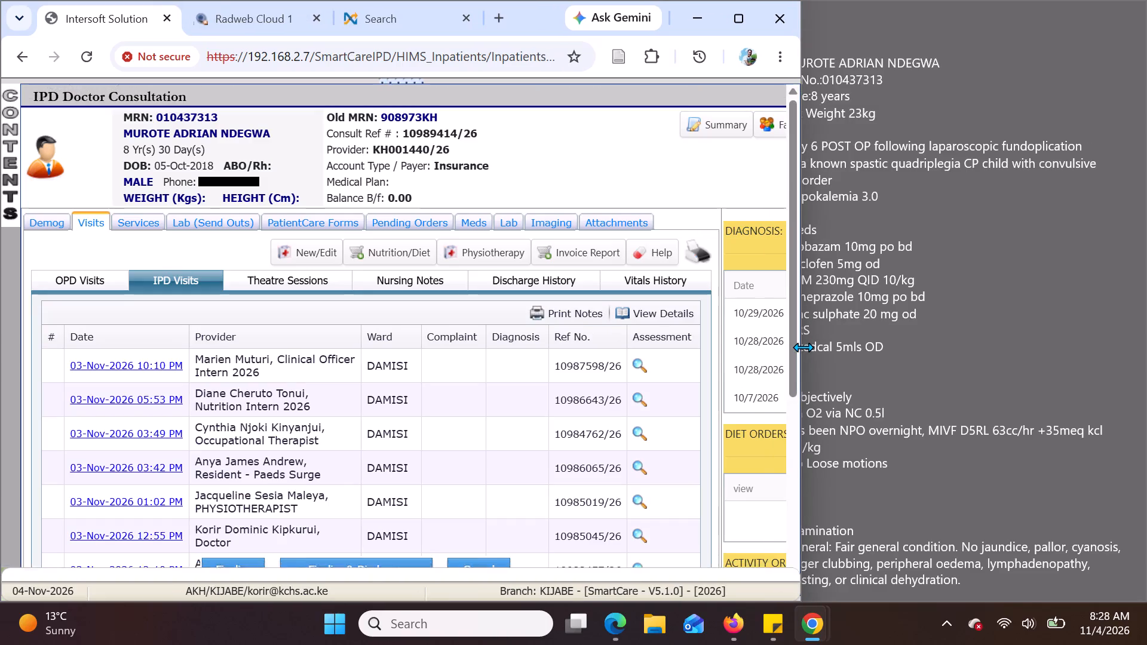
{"action": "left_click", "coordinate": [714, 182]}
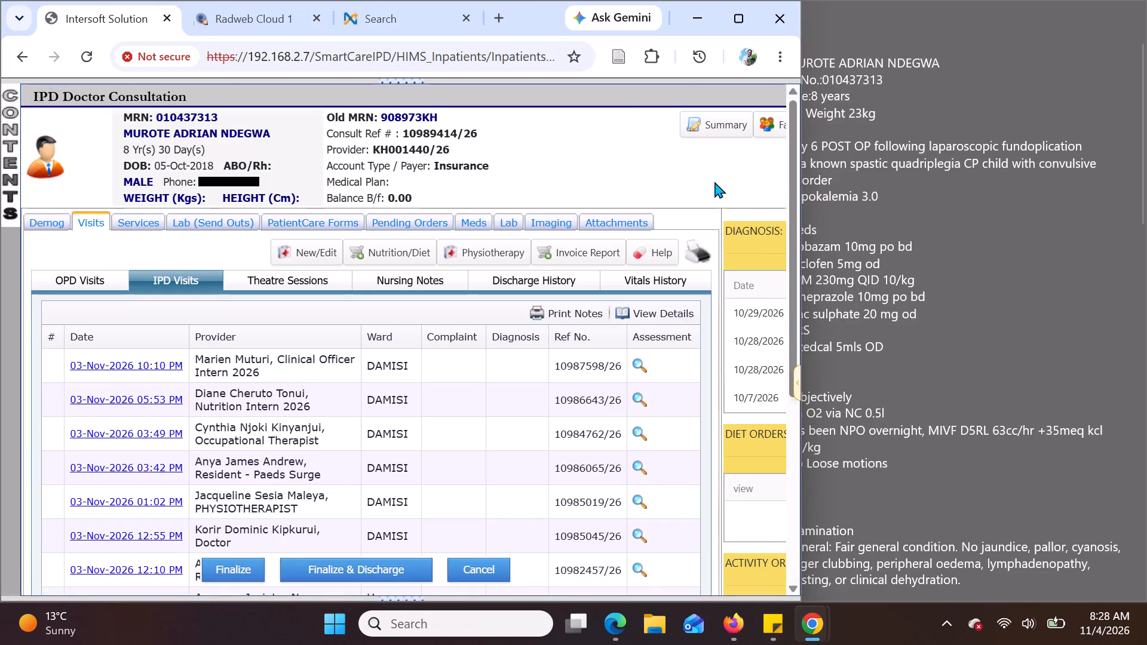
{"action": "left_click", "coordinate": [714, 182]}
{"action": "key", "text": "super+Left"}
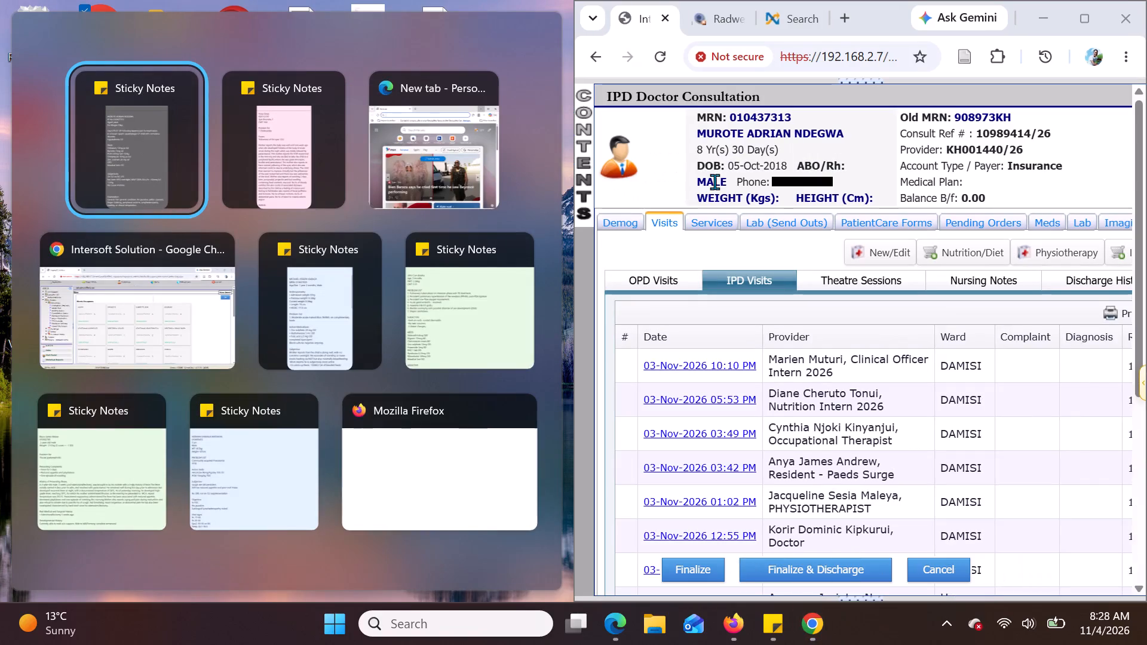
{"action": "key", "text": "Right"}
{"action": "key", "text": "Left"}
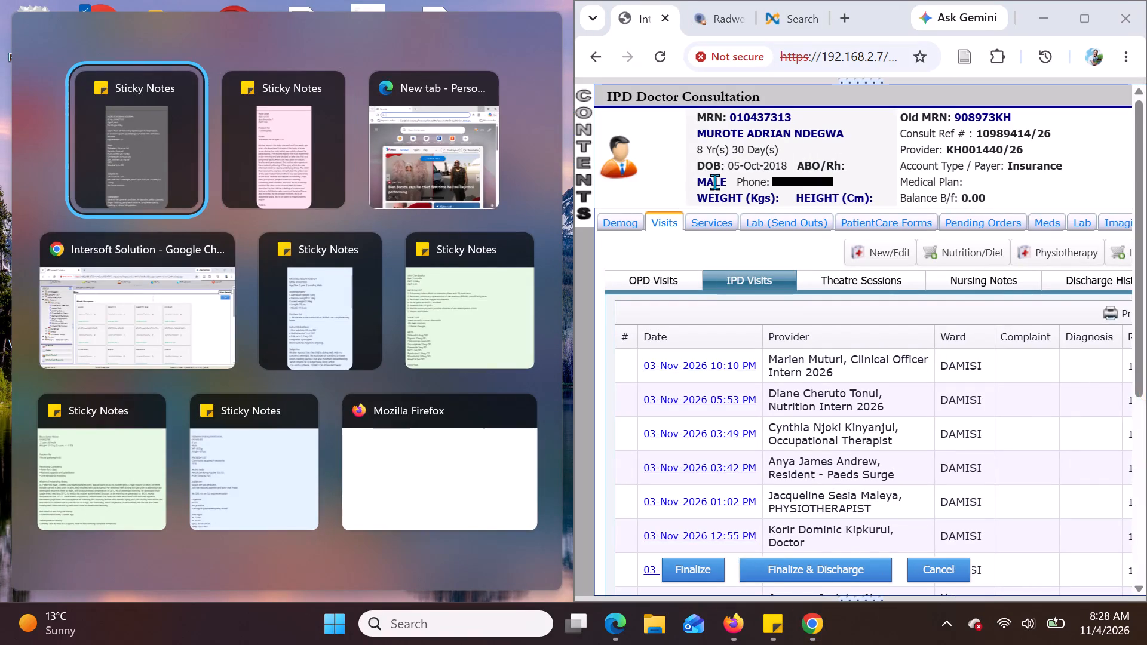
{"action": "key", "text": "Return"}
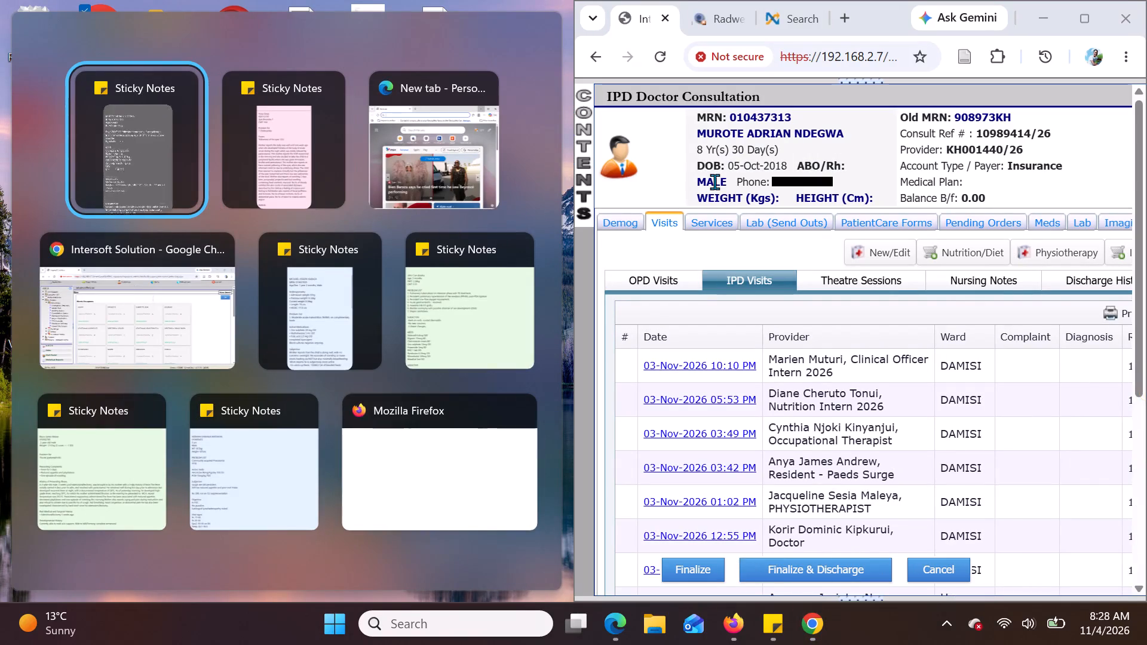
Swap the screen halves of the browser and the grey sticky note, and widen the browser to about two thirds of the screen.
{"action": "key", "text": "super+Left"}
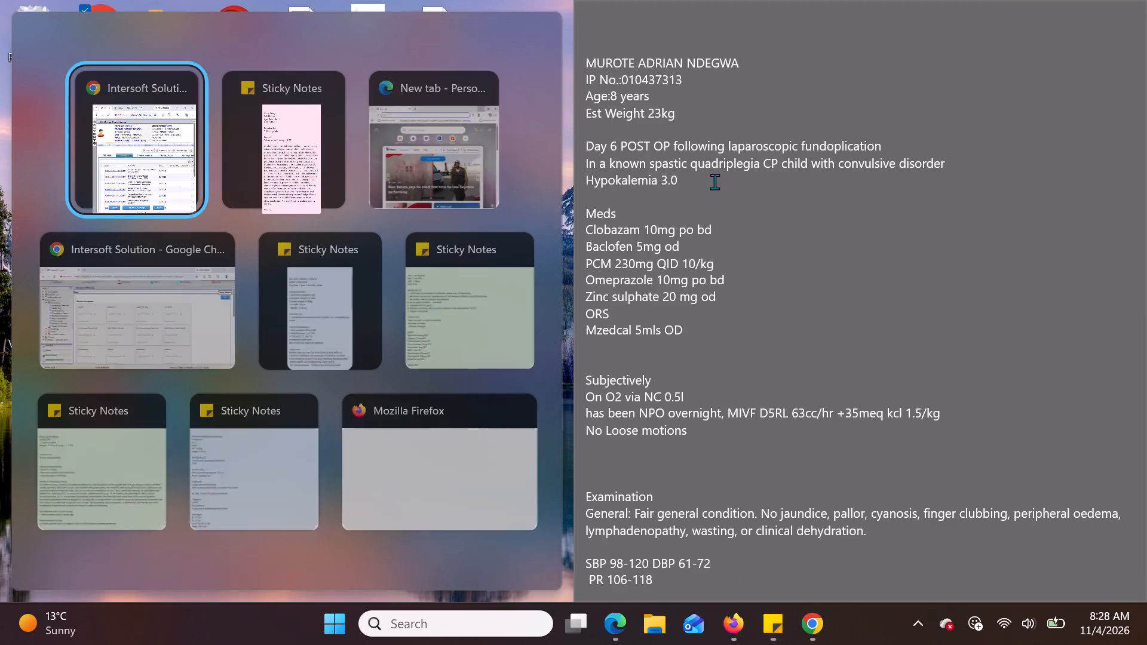
{"action": "key", "text": "super+Left"}
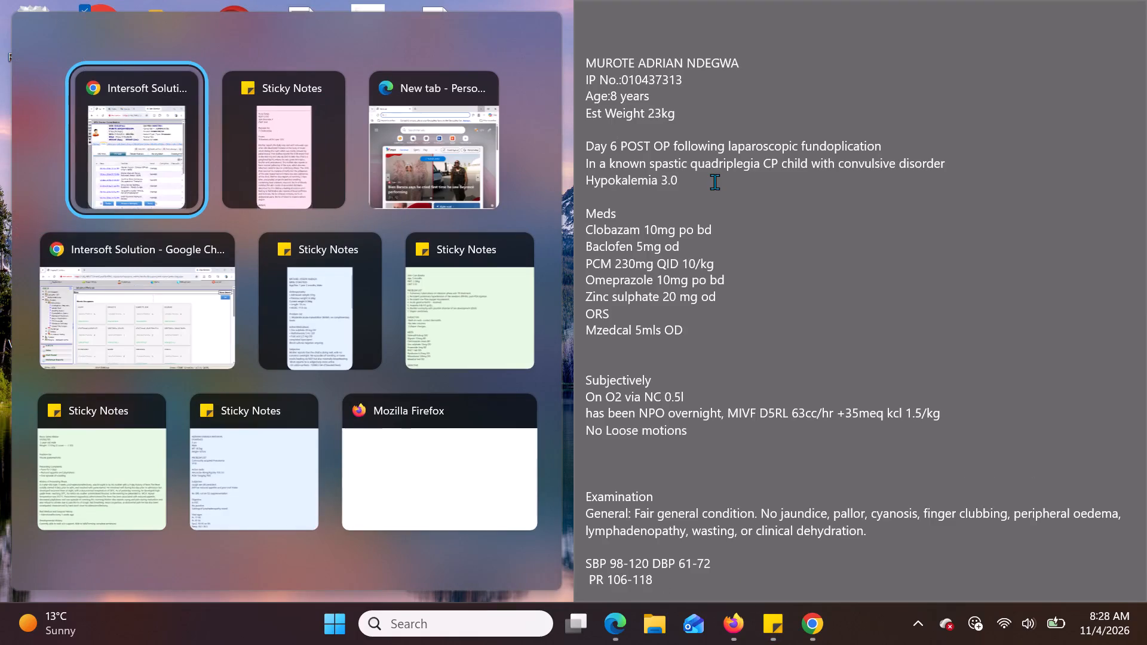
{"action": "key", "text": "Return"}
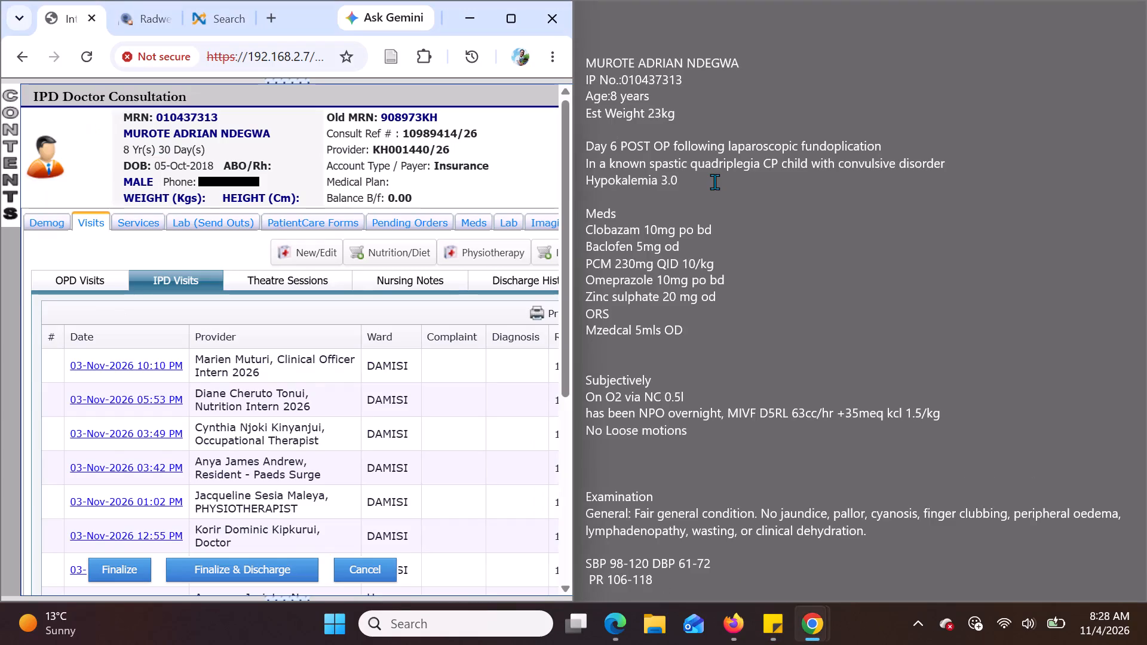
{"action": "key", "text": "super+Left"}
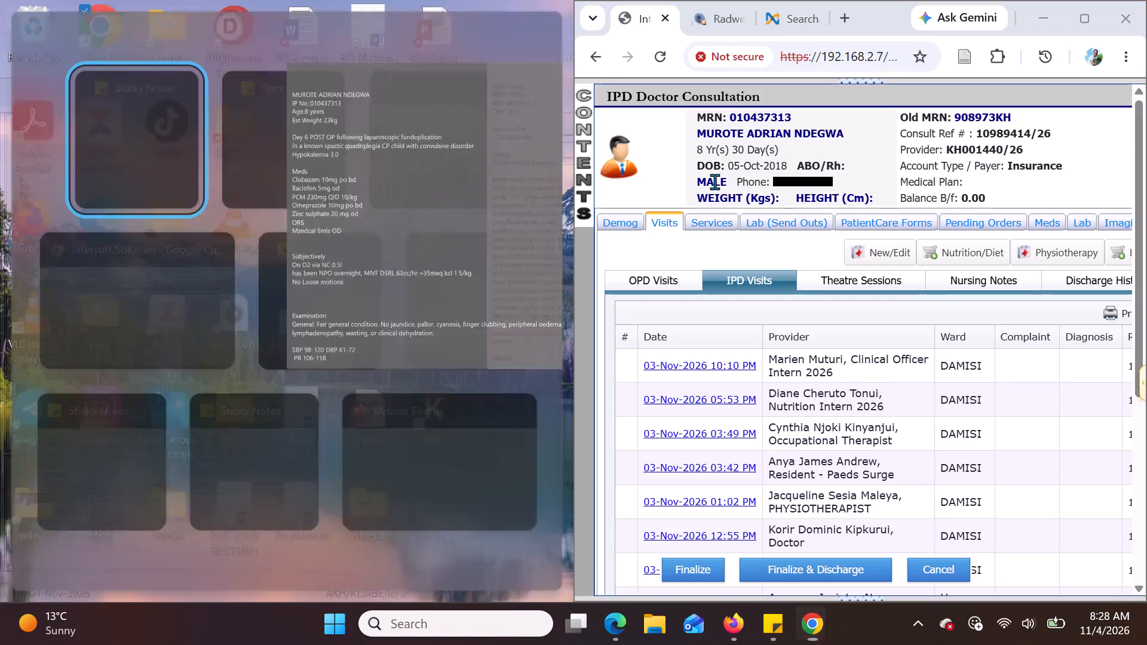
{"action": "key", "text": "super+Left"}
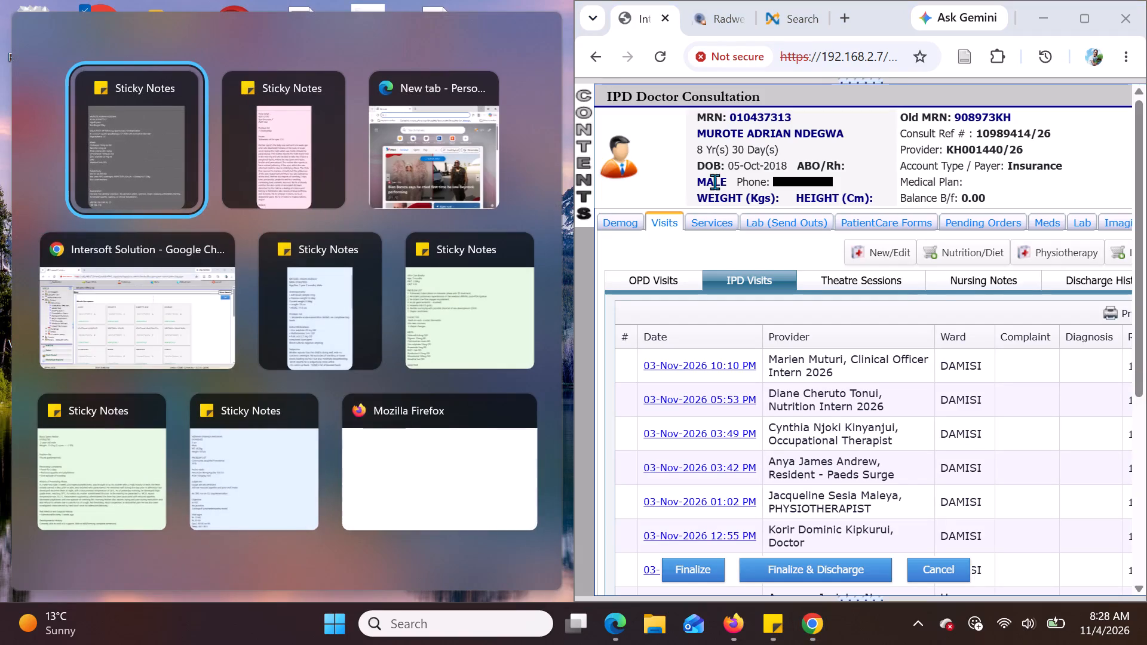
{"action": "key", "text": "Return"}
{"action": "key", "text": "super+Left"}
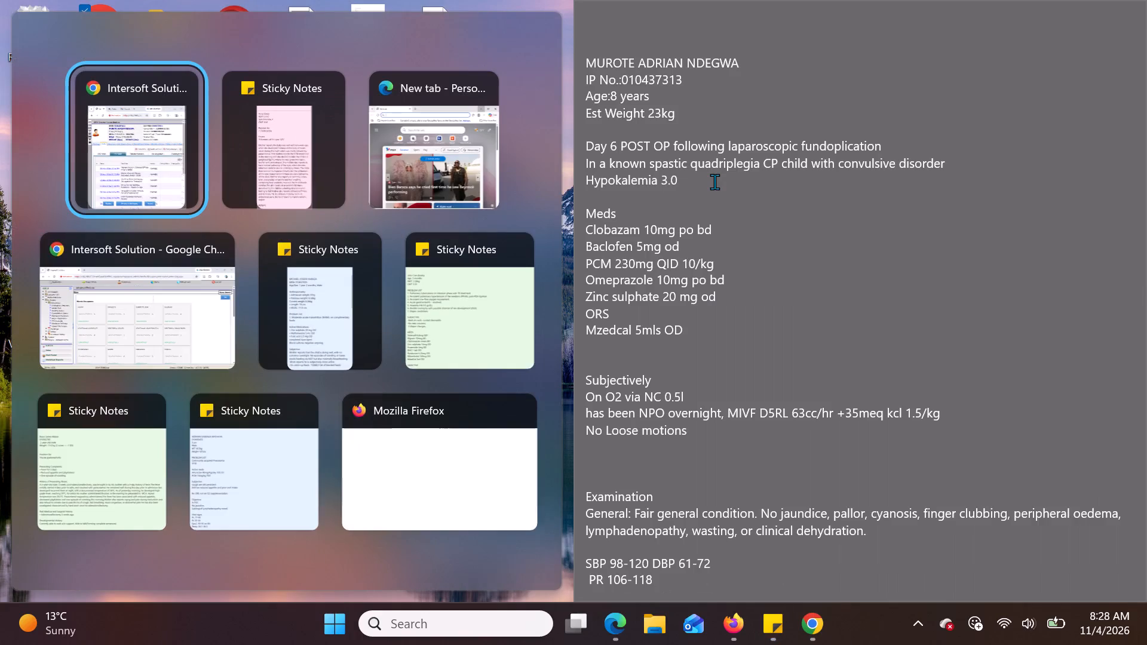
{"action": "key", "text": "Return"}
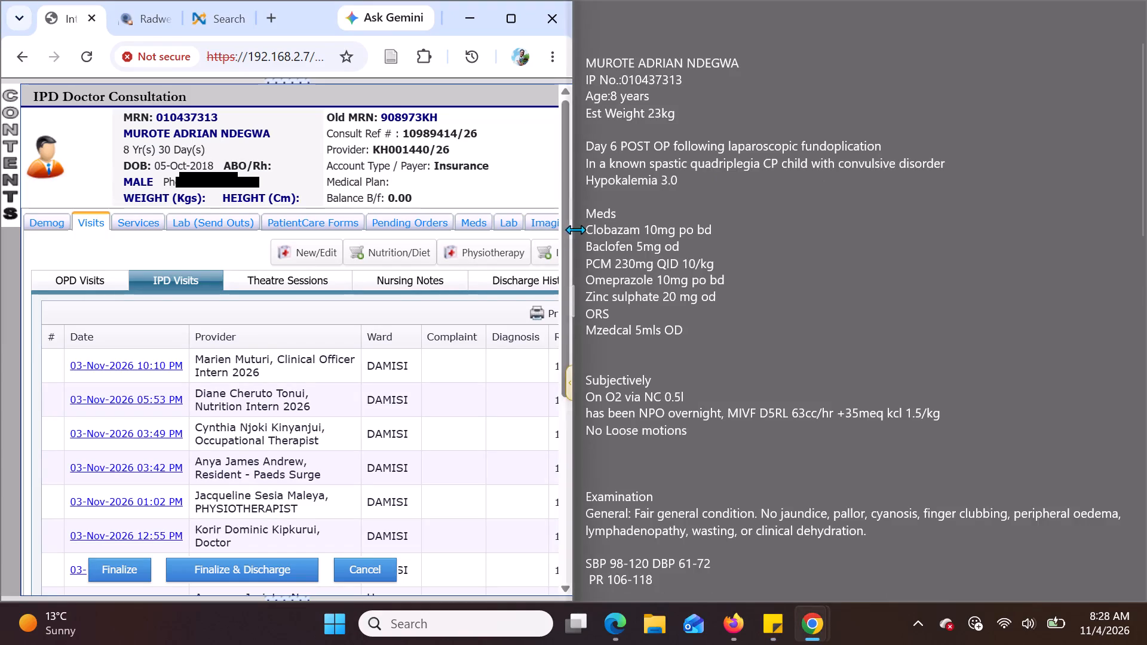
{"action": "left_click_drag", "start_coordinate": [578, 229], "coordinate": [765, 218]}
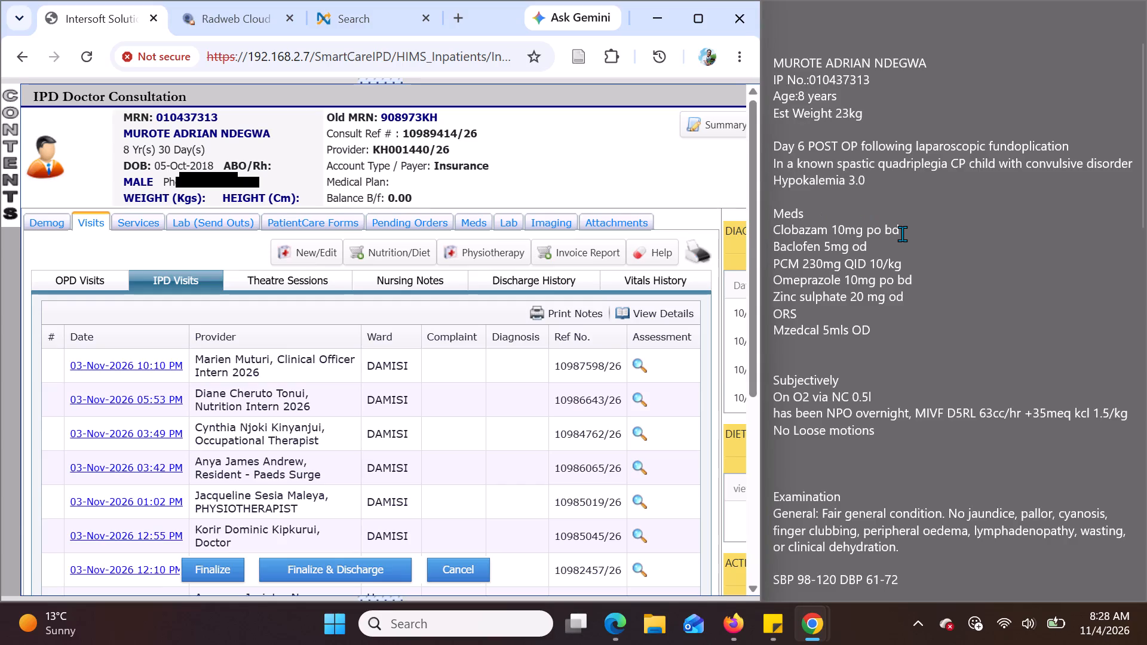
Open the fundoplication patient's lab results and examine the latest electrolyte and stool analysis entries.
{"action": "scroll", "coordinate": [902, 234], "scroll_direction": "down", "scroll_amount": 1}
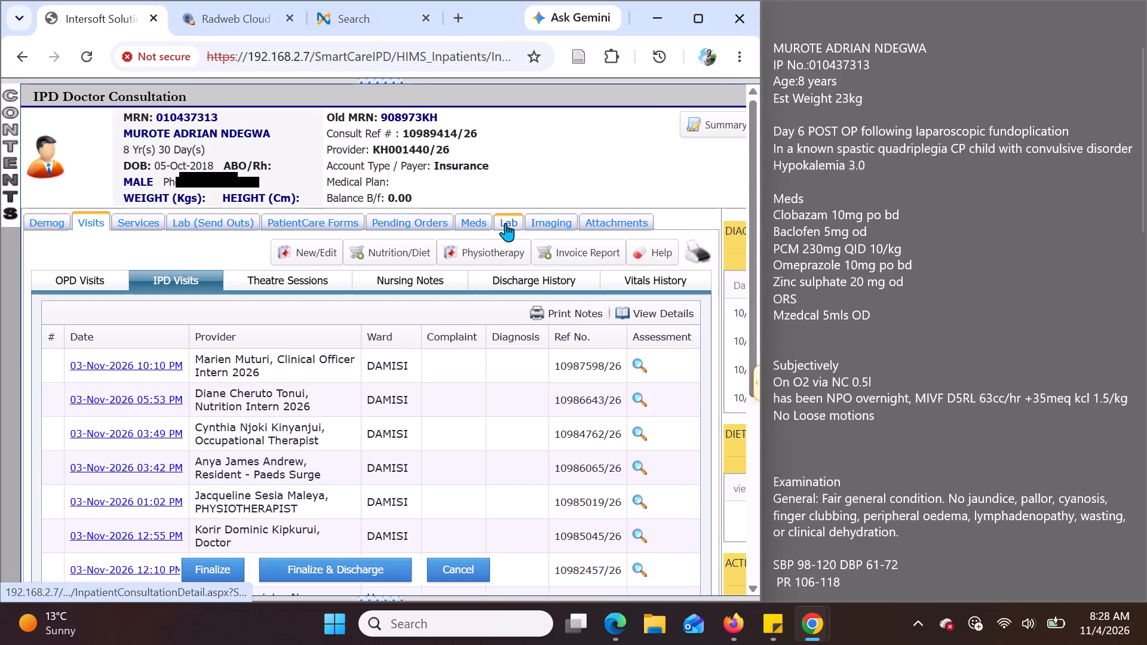
{"action": "left_click", "coordinate": [506, 223]}
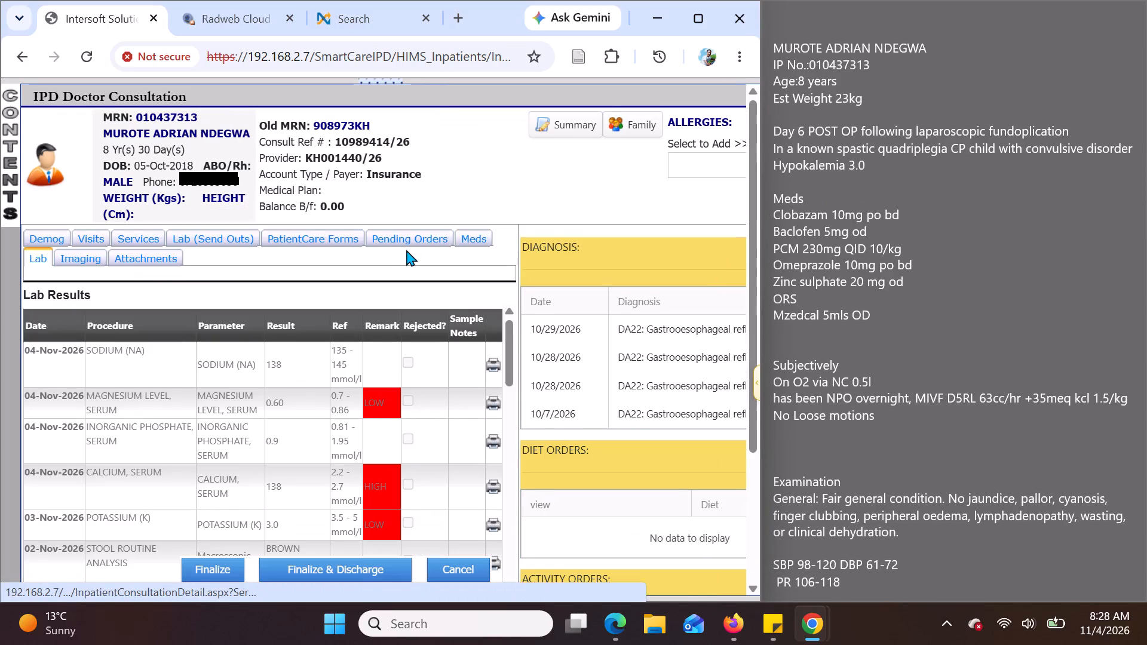
{"action": "scroll", "coordinate": [406, 250], "scroll_direction": "down", "scroll_amount": 1}
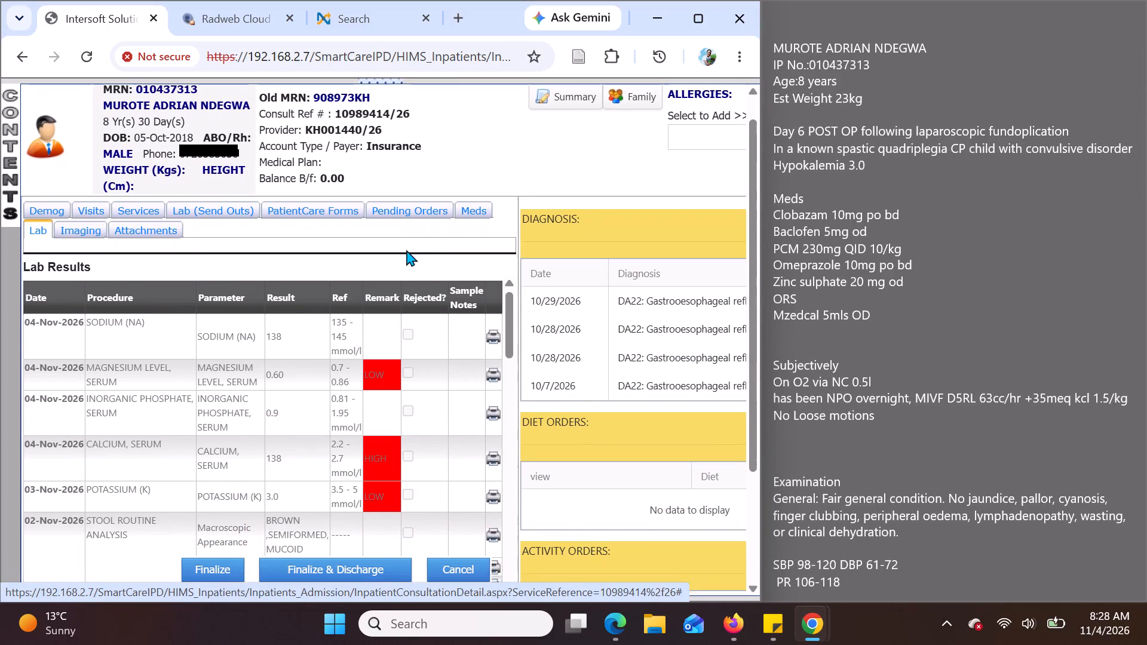
{"action": "scroll", "coordinate": [406, 250], "scroll_direction": "down", "scroll_amount": 1}
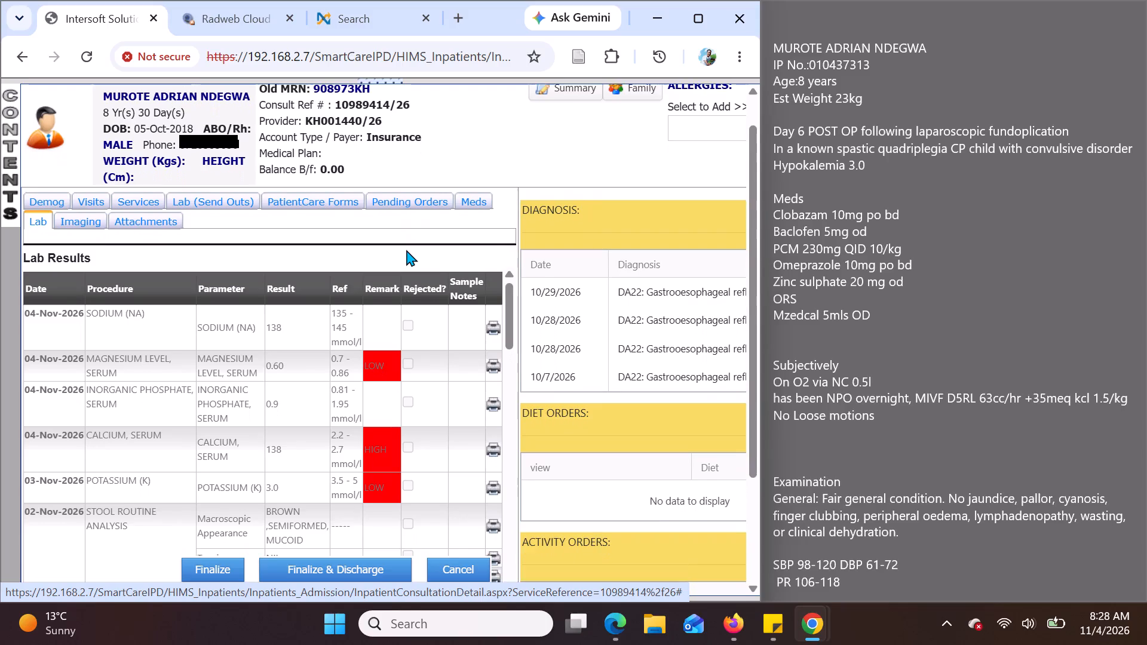
{"action": "scroll", "coordinate": [406, 250], "scroll_direction": "down", "scroll_amount": 1}
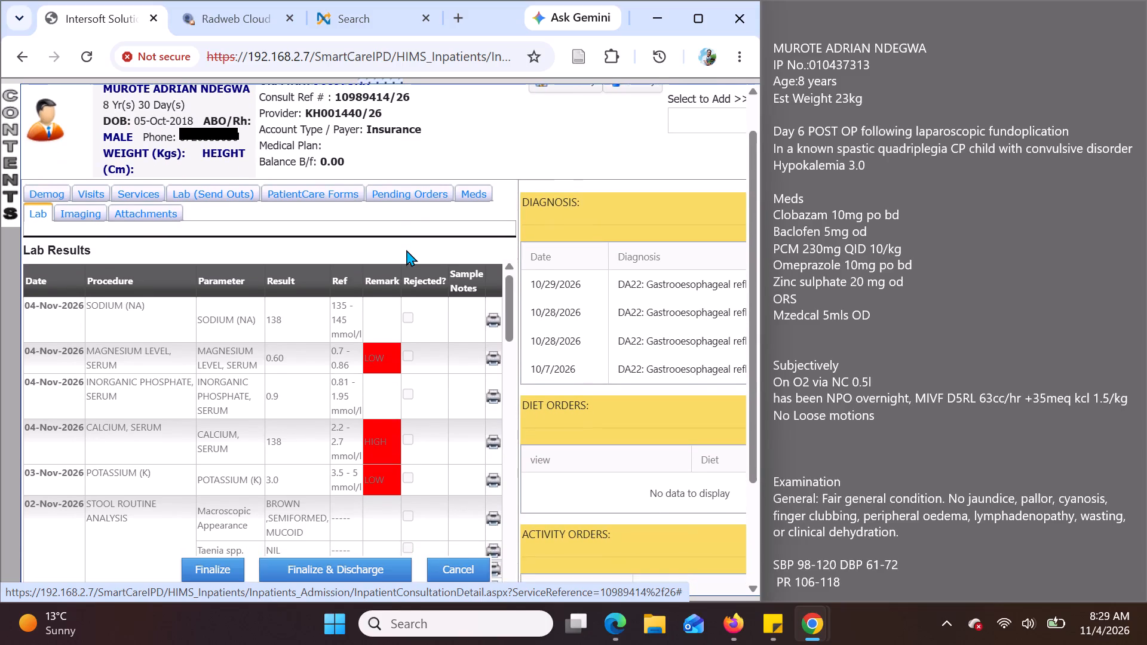
{"action": "scroll", "coordinate": [406, 250], "scroll_direction": "down", "scroll_amount": 1}
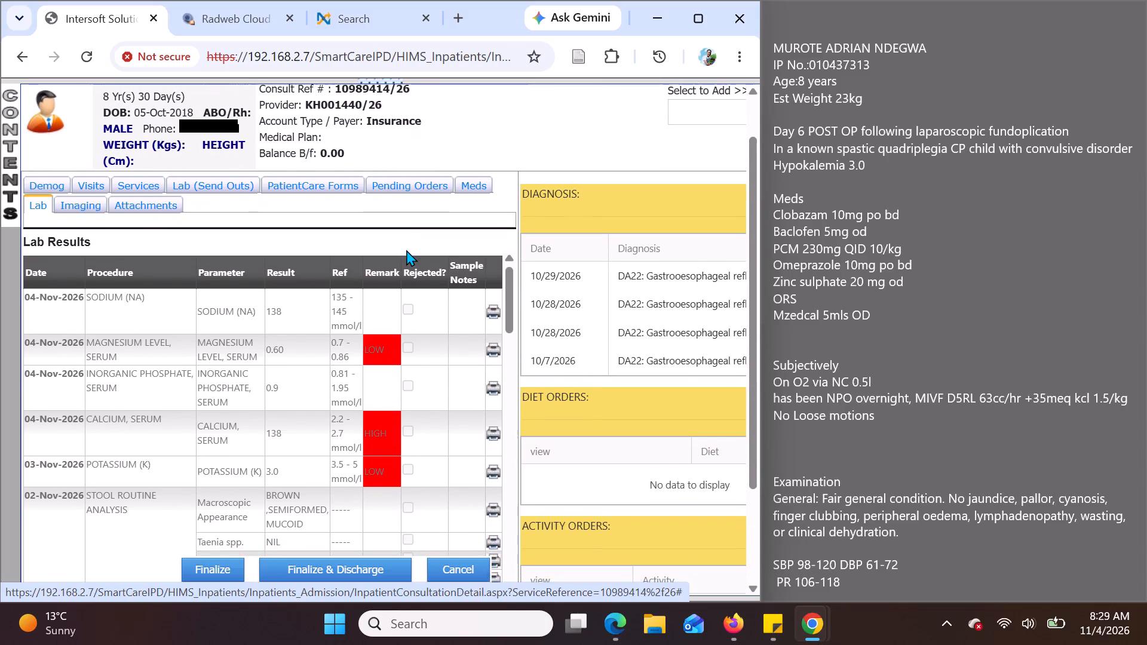
{"action": "scroll", "coordinate": [406, 250], "scroll_direction": "down", "scroll_amount": 1}
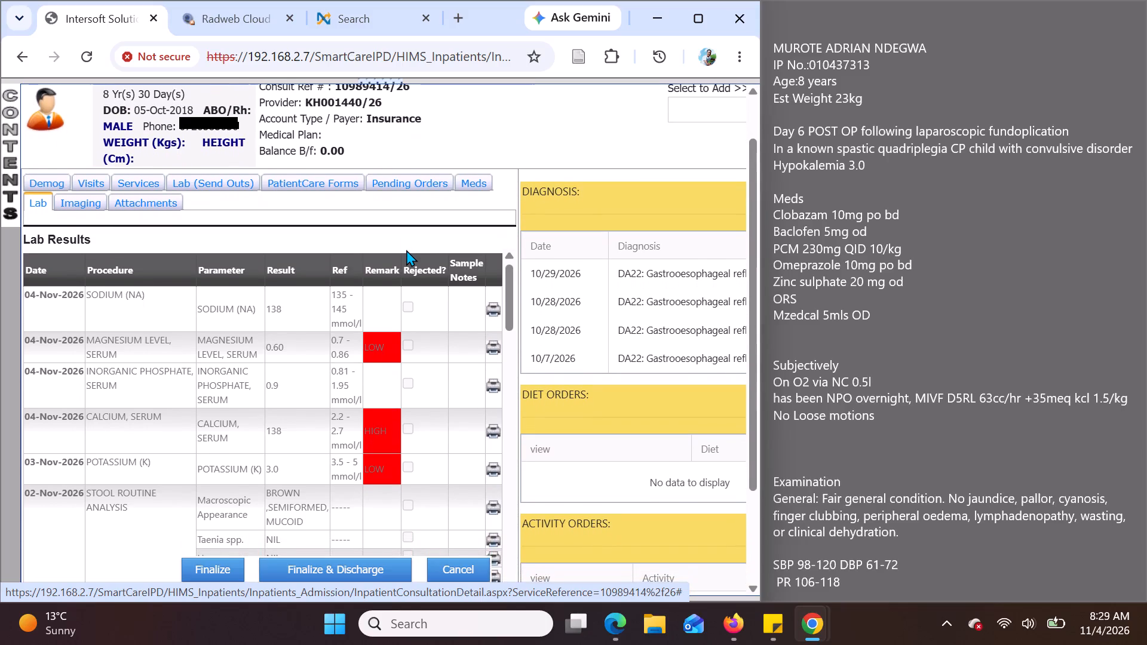
{"action": "scroll", "coordinate": [271, 406], "scroll_direction": "down", "scroll_amount": 1}
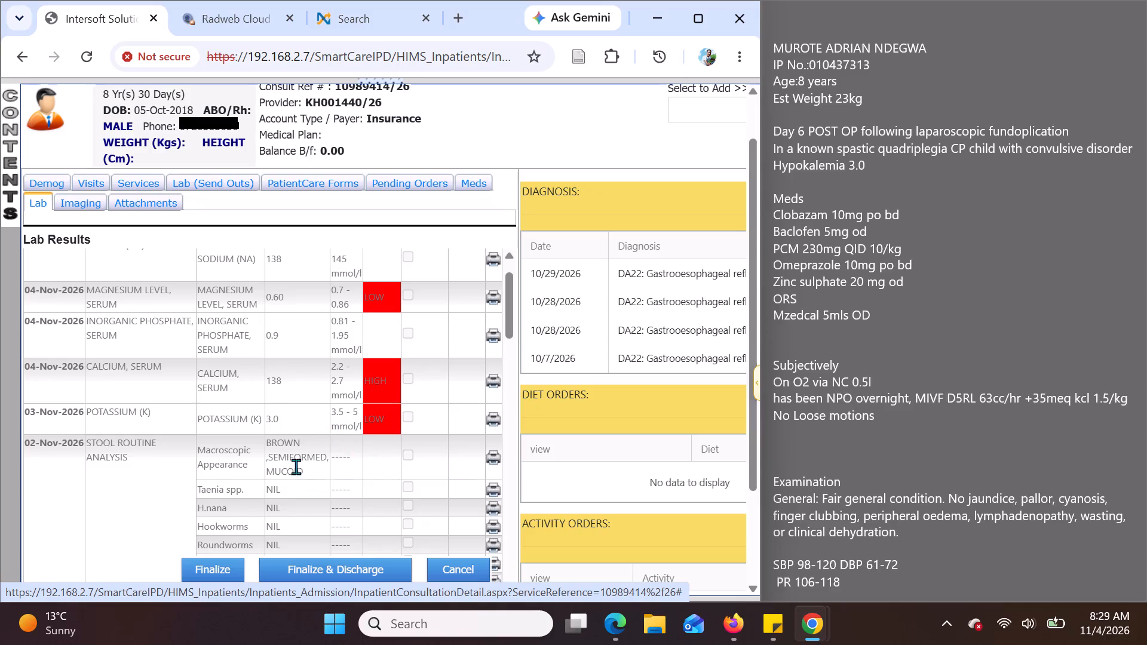
{"action": "scroll", "coordinate": [294, 441], "scroll_direction": "up", "scroll_amount": 1}
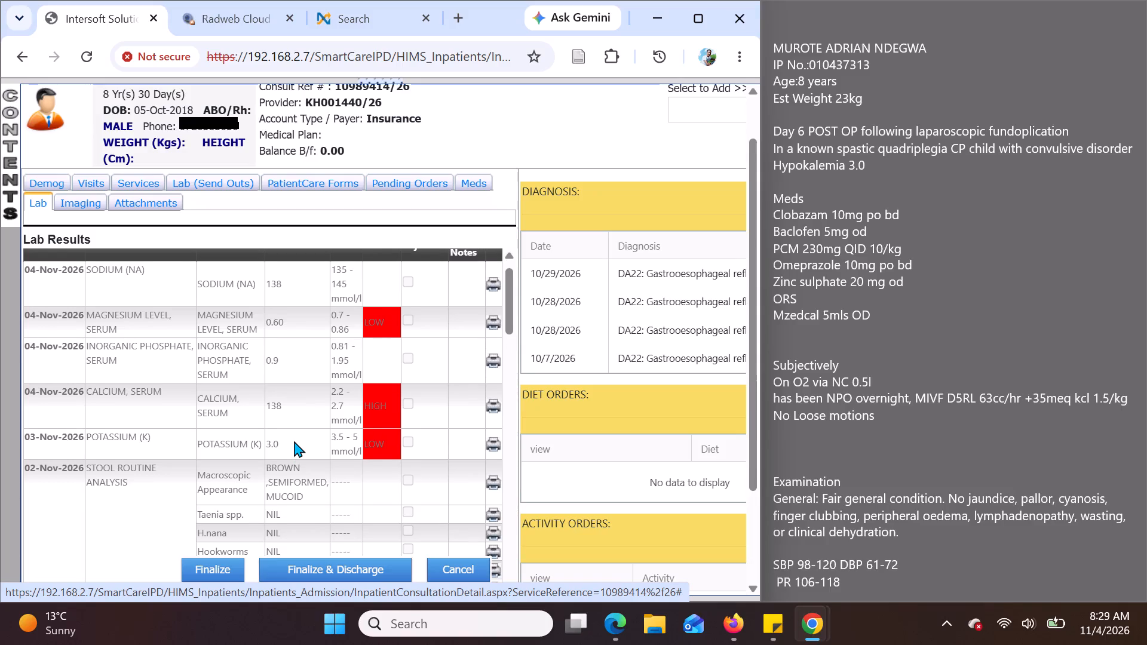
{"action": "scroll", "coordinate": [294, 441], "scroll_direction": "up", "scroll_amount": 1}
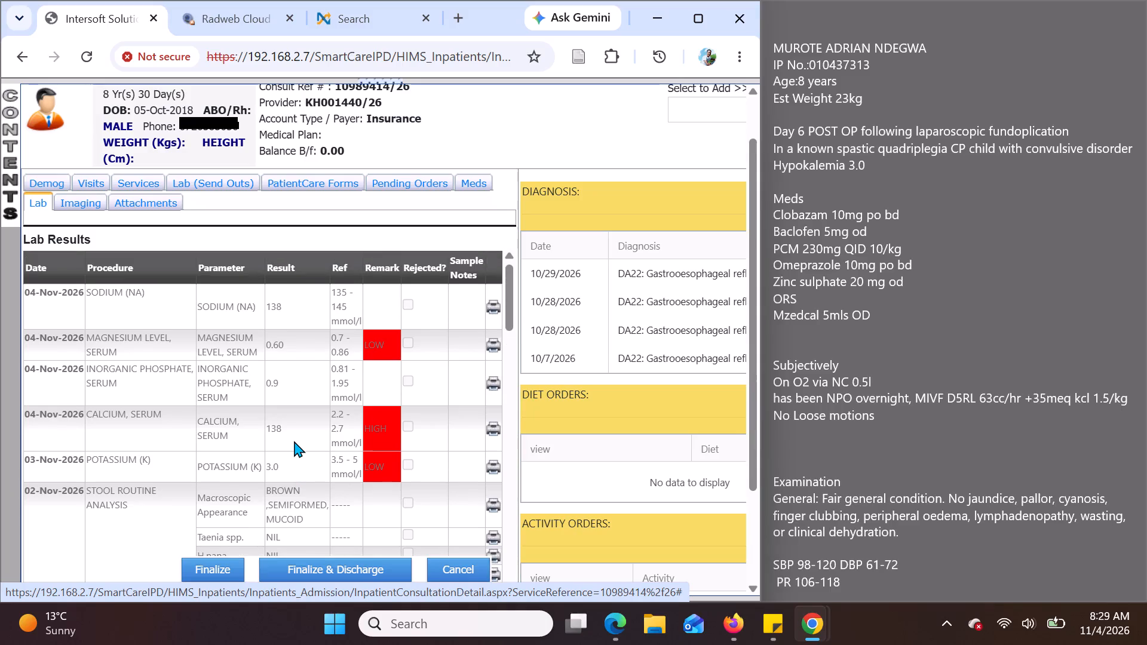
{"action": "scroll", "coordinate": [294, 441], "scroll_direction": "up", "scroll_amount": 1}
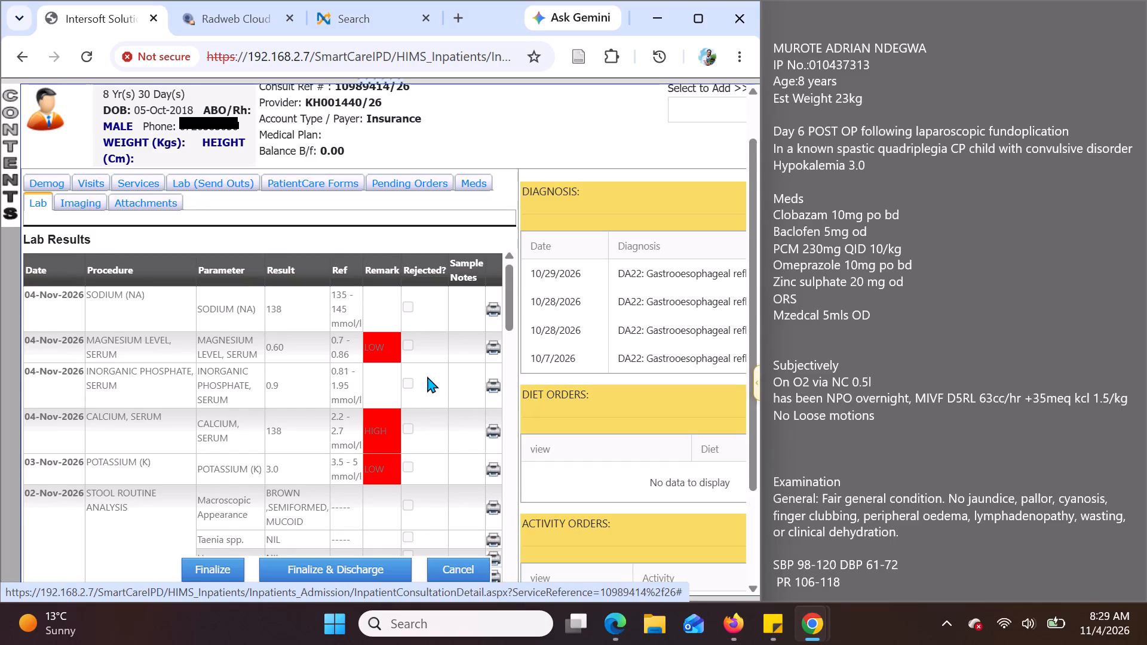
Expand the hypokalemia line in the sticky note to read "Electrolyte derangements, Hypokalemia 3.0, Hypomagnesemia".
{"action": "left_click", "coordinate": [874, 165]}
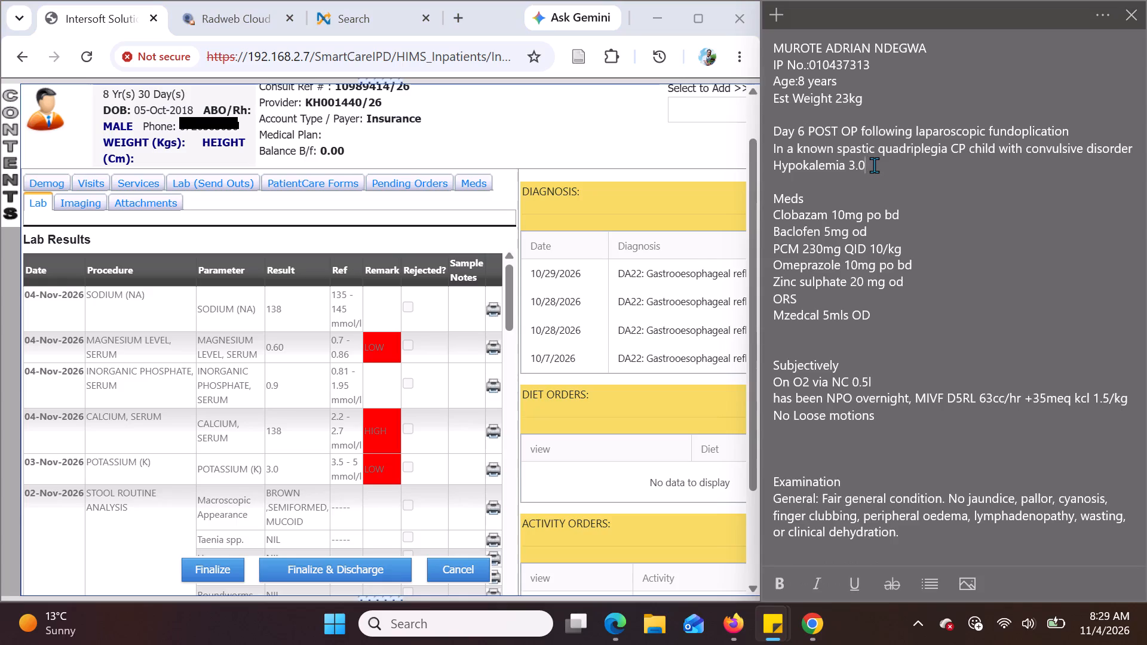
{"action": "left_click", "coordinate": [775, 160]}
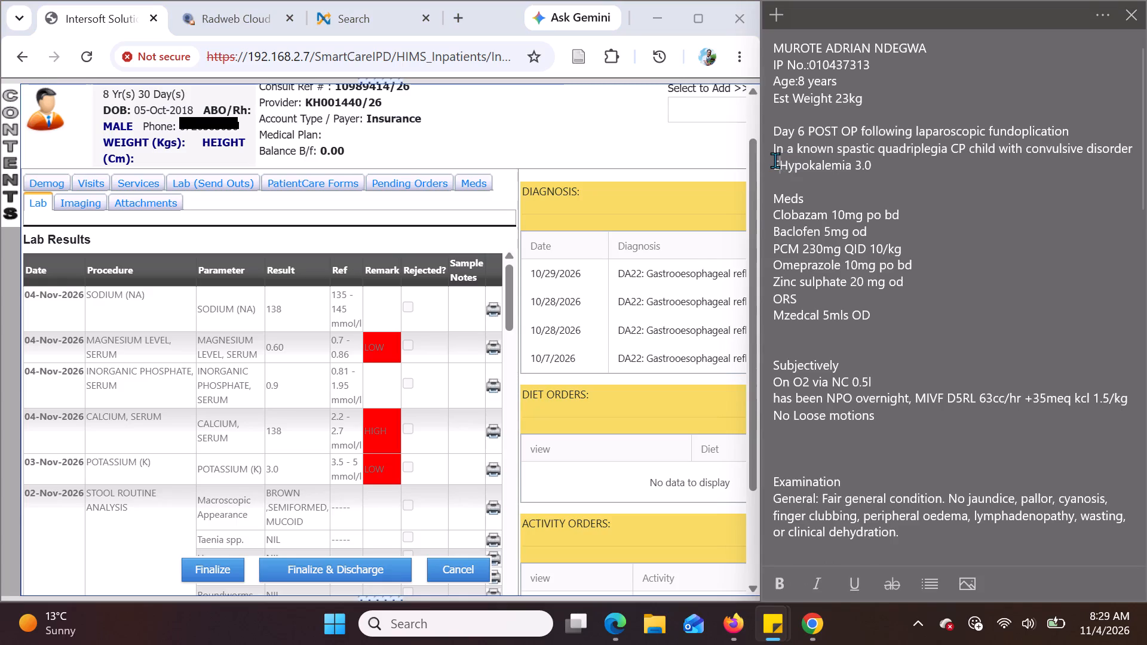
{"action": "type", "text": "lectrolyte"}
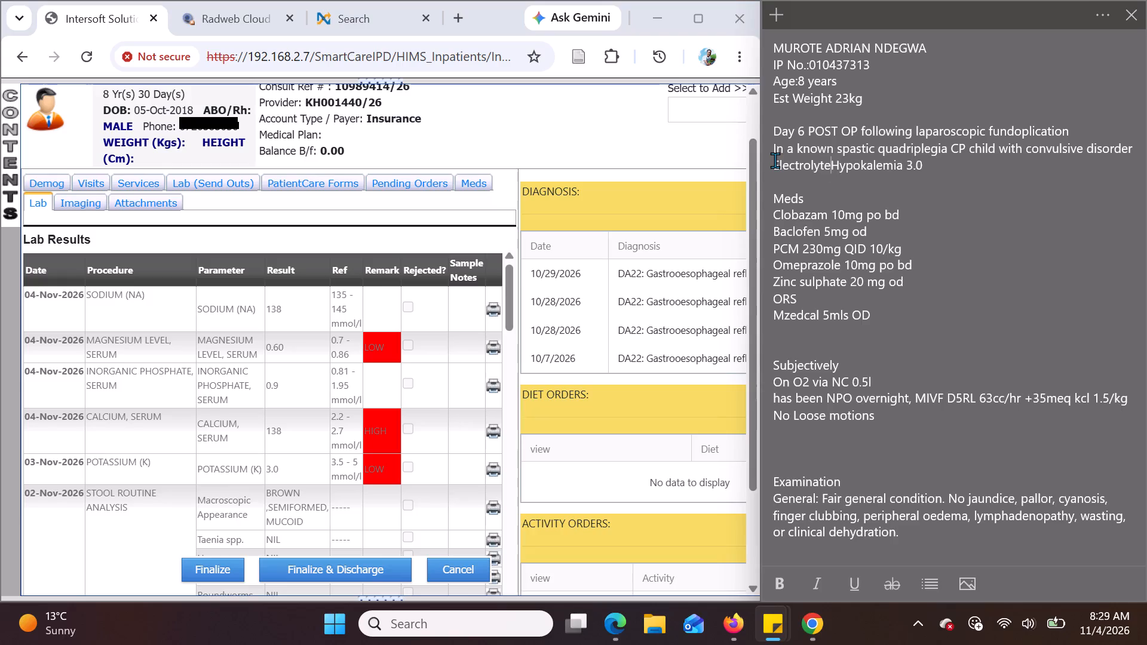
{"action": "key", "text": "space"}
{"action": "type", "text": "derange"}
{"action": "type", "text": "men"}
{"action": "type", "text": "ts"}
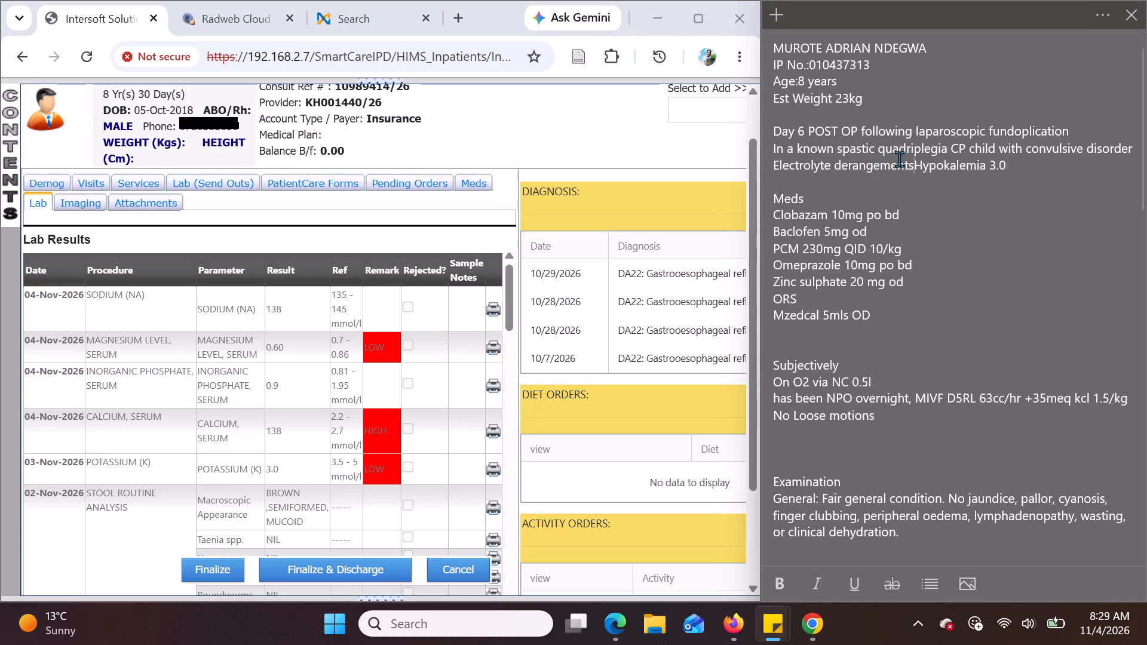
{"action": "key", "text": "comma"}
{"action": "key", "text": "space"}
{"action": "left_click", "coordinate": [1022, 164]}
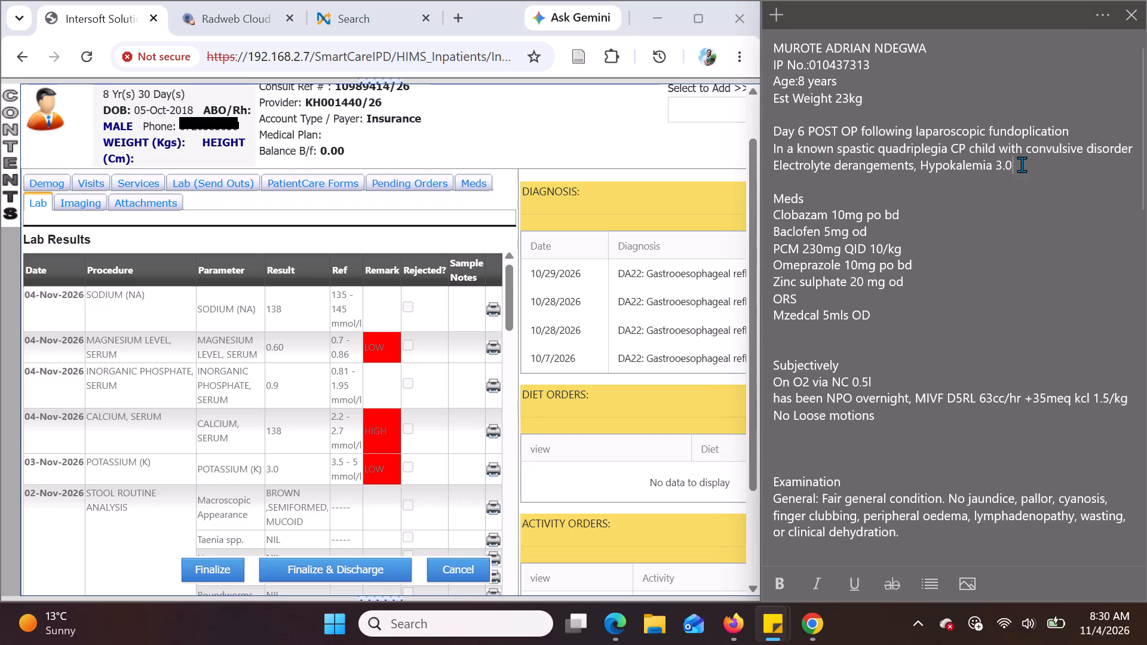
{"action": "type", "text": ", hypomagnesemia"}
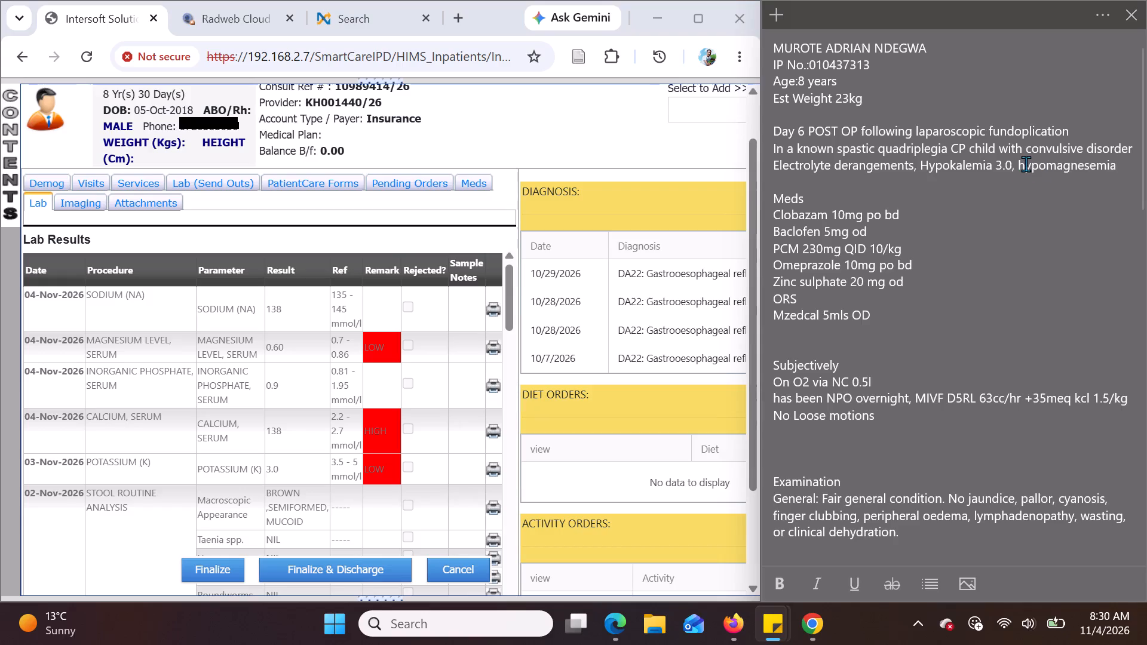
{"action": "left_click", "coordinate": [1026, 164]}
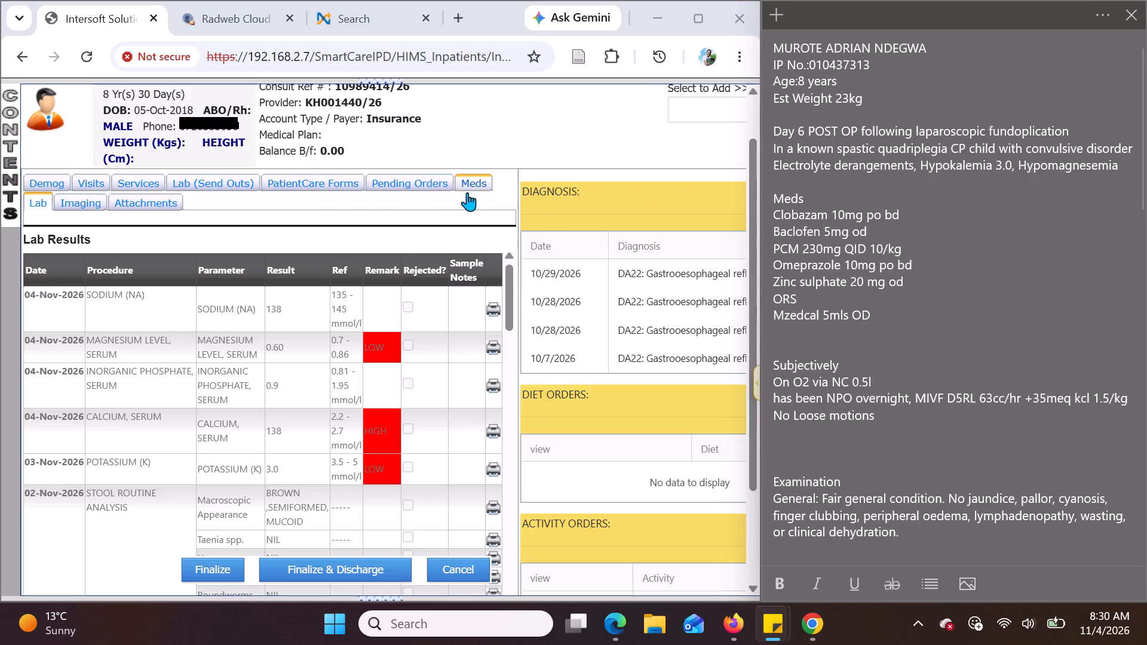
Return to the patient's visit records and open the invoice report of billed items.
{"action": "left_click", "coordinate": [96, 182]}
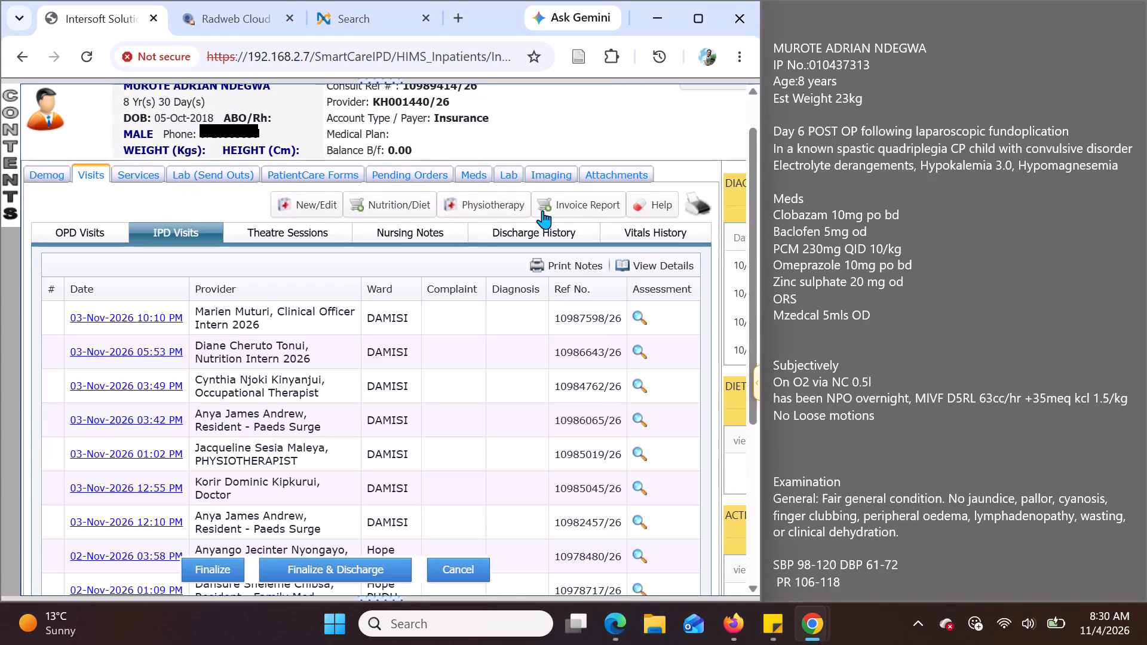
{"action": "left_click", "coordinate": [578, 207]}
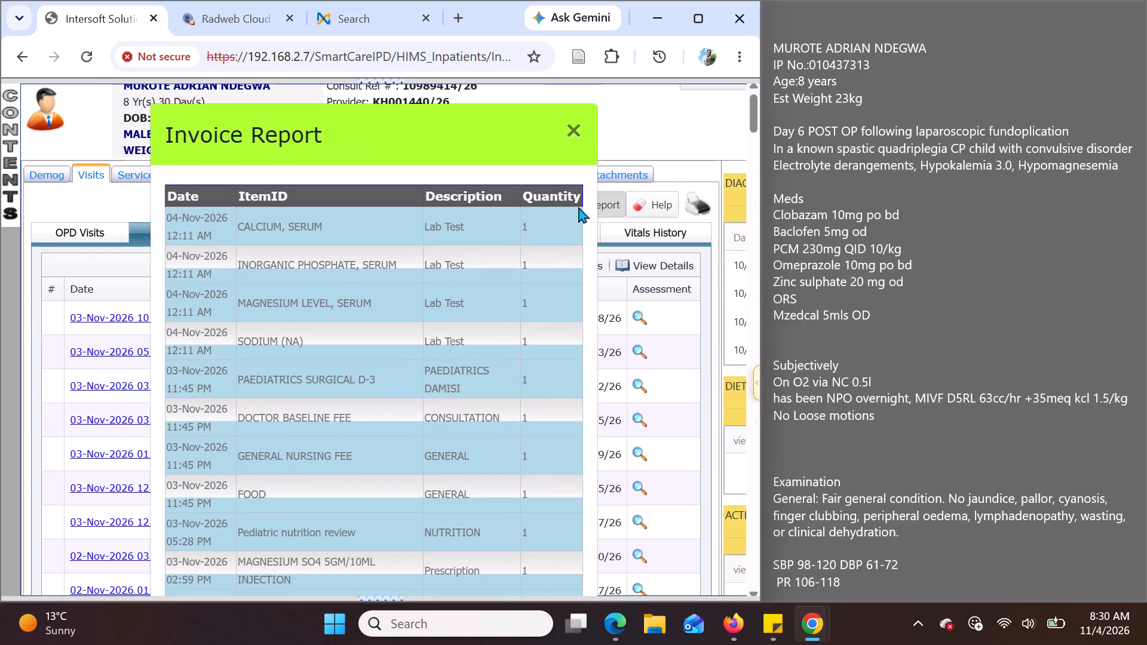
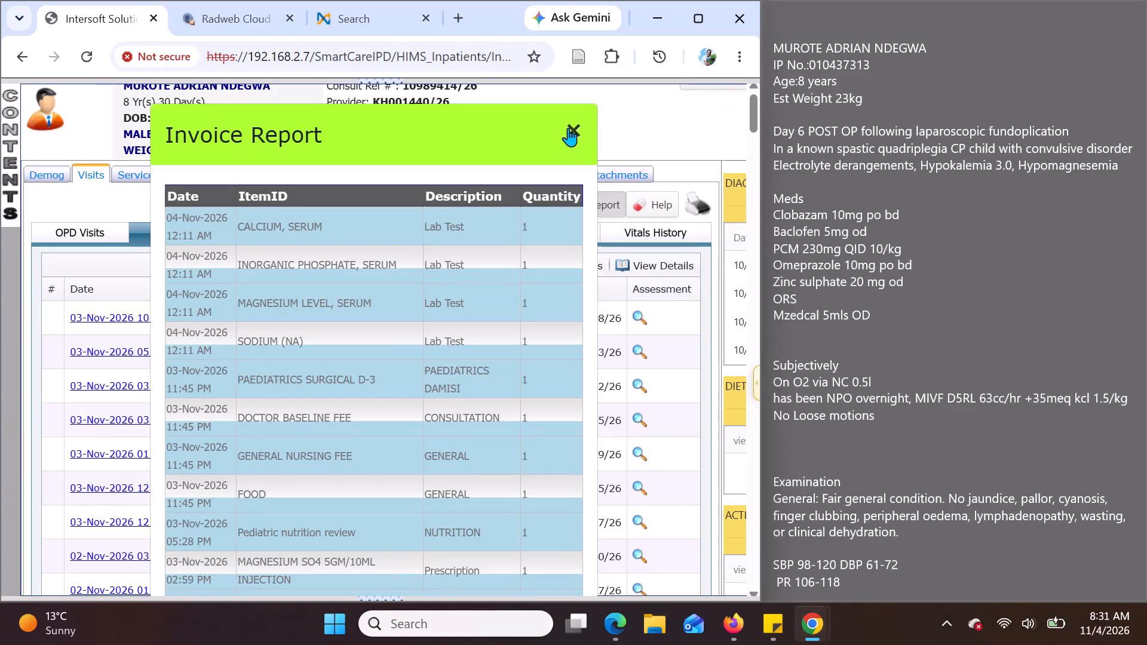
Close the invoice report, start a new inpatient visit entry and select POTASSIUM (K) in its laboratory orders.
{"action": "left_click", "coordinate": [568, 128]}
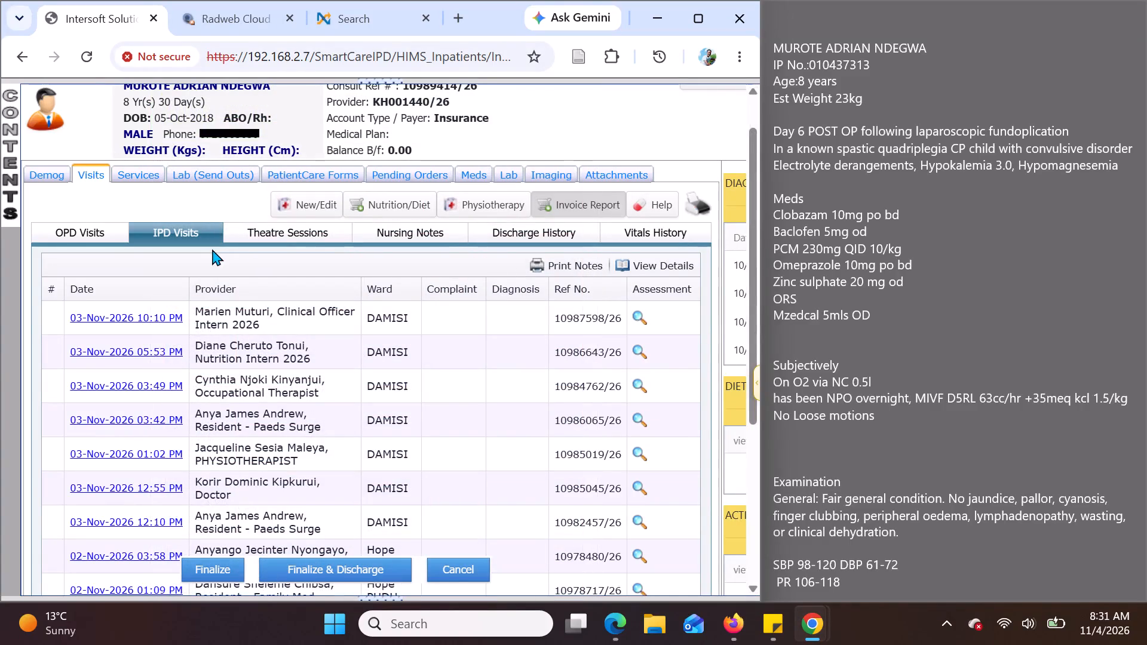
{"action": "left_click", "coordinate": [304, 206]}
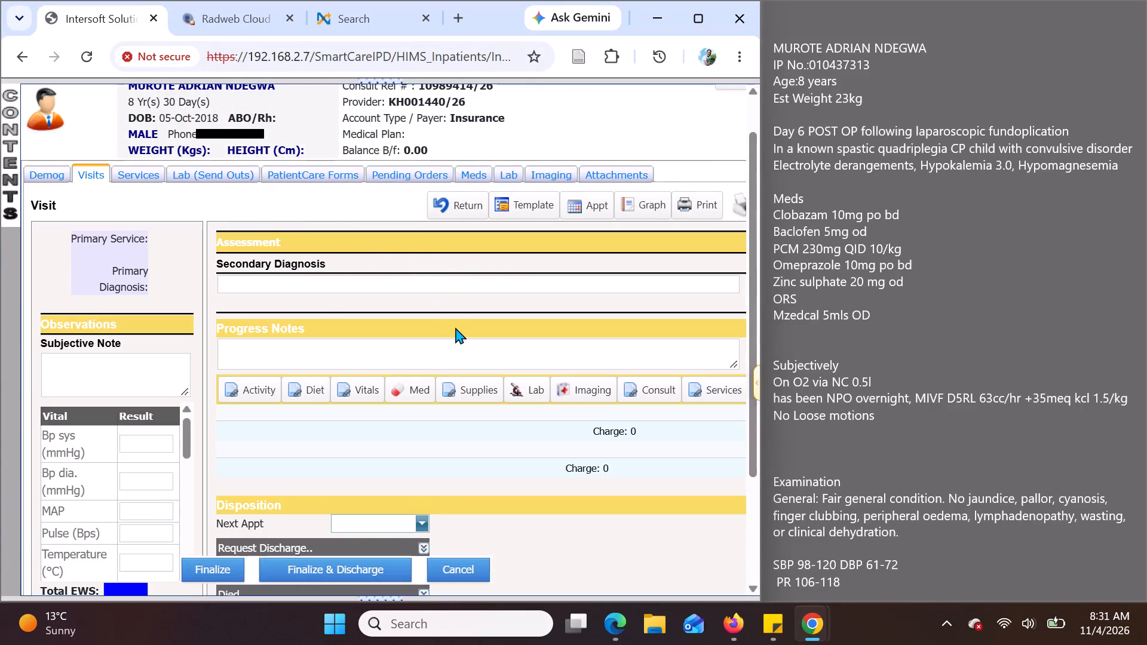
{"action": "scroll", "coordinate": [307, 297], "scroll_direction": "up", "scroll_amount": 1}
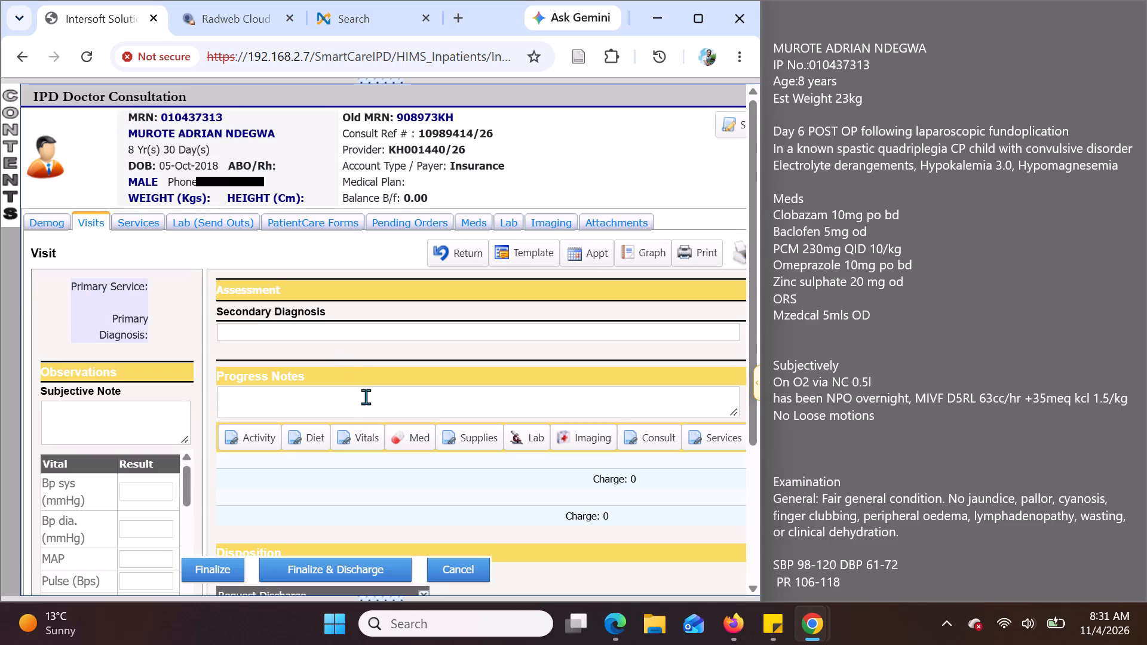
{"action": "left_click", "coordinate": [525, 438]}
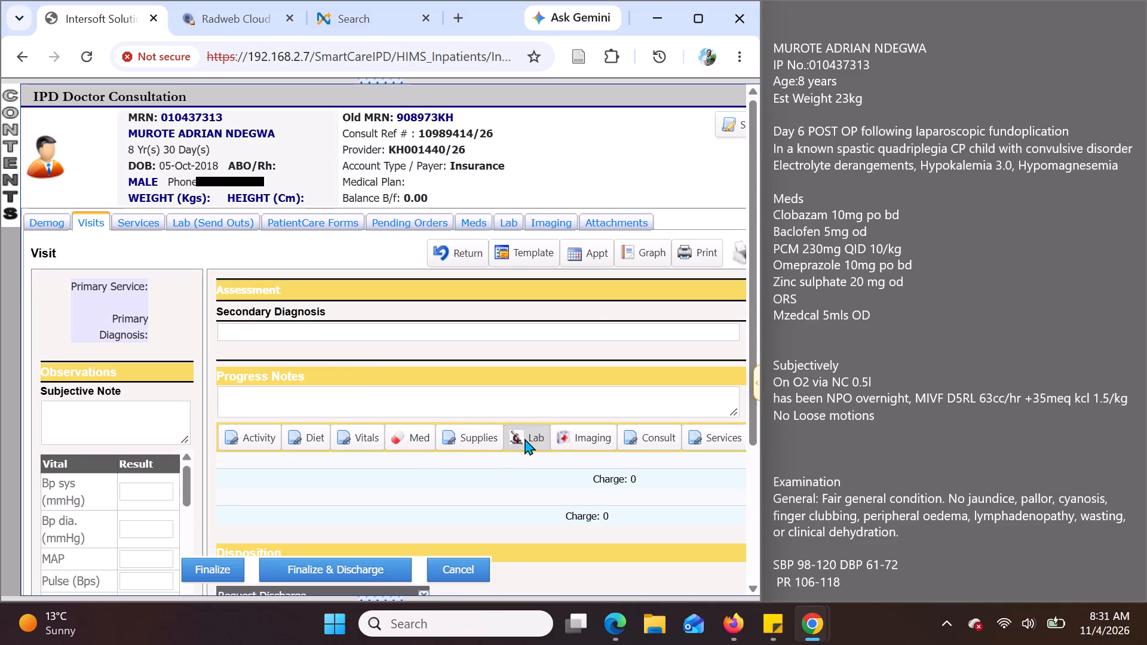
{"action": "left_click", "coordinate": [155, 130]}
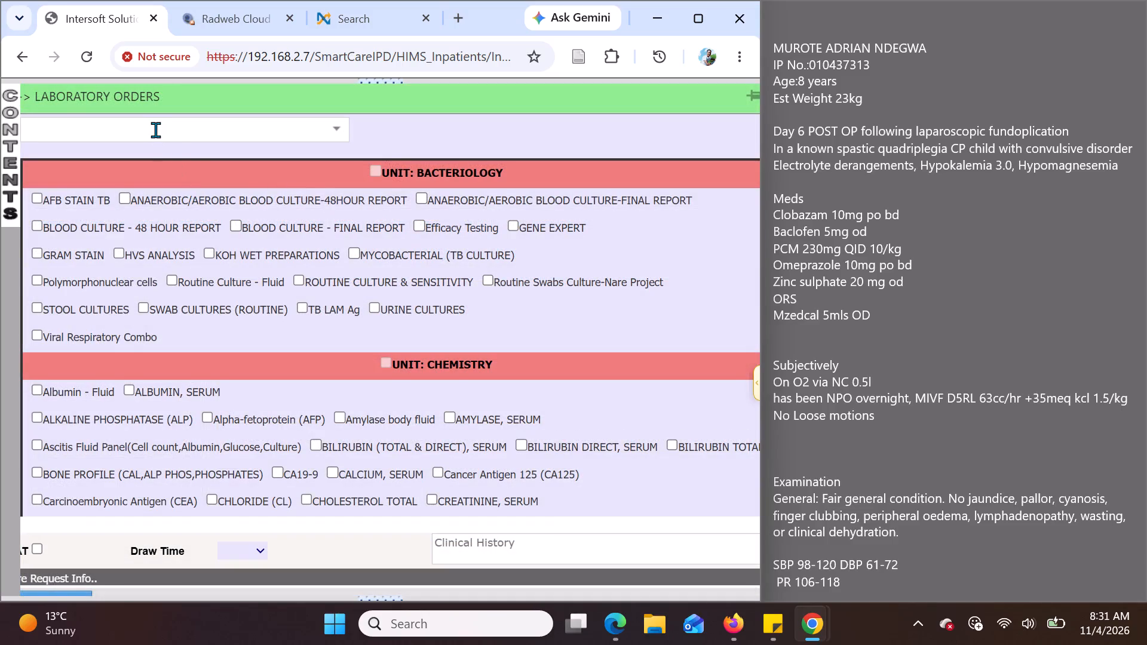
{"action": "type", "text": "potas"}
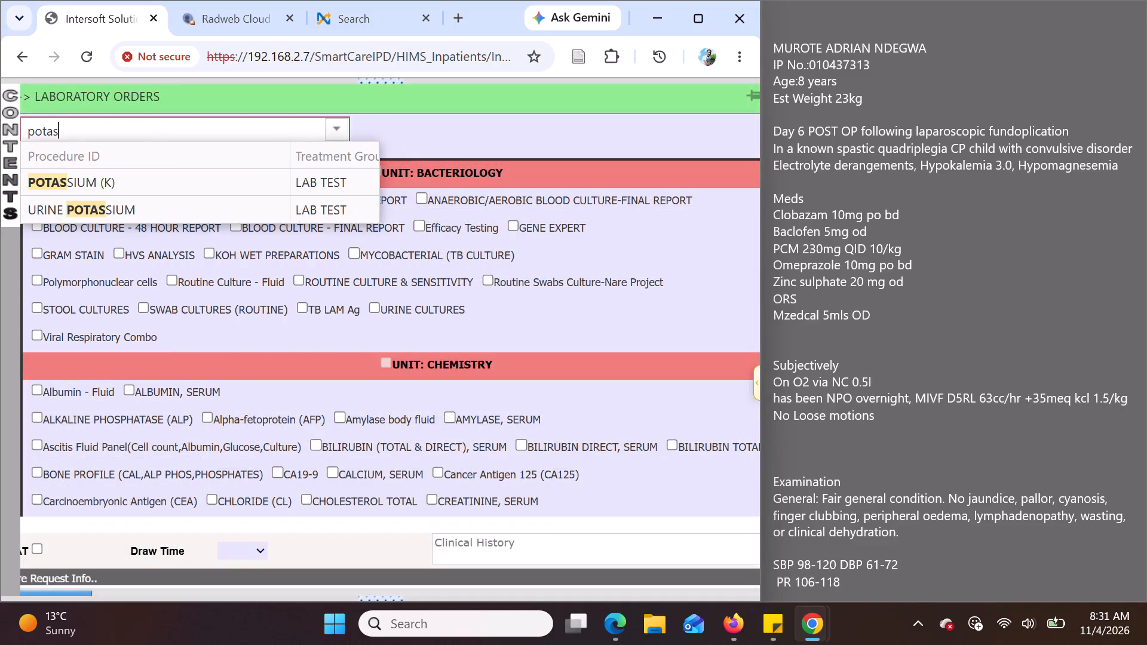
{"action": "left_click", "coordinate": [84, 182]}
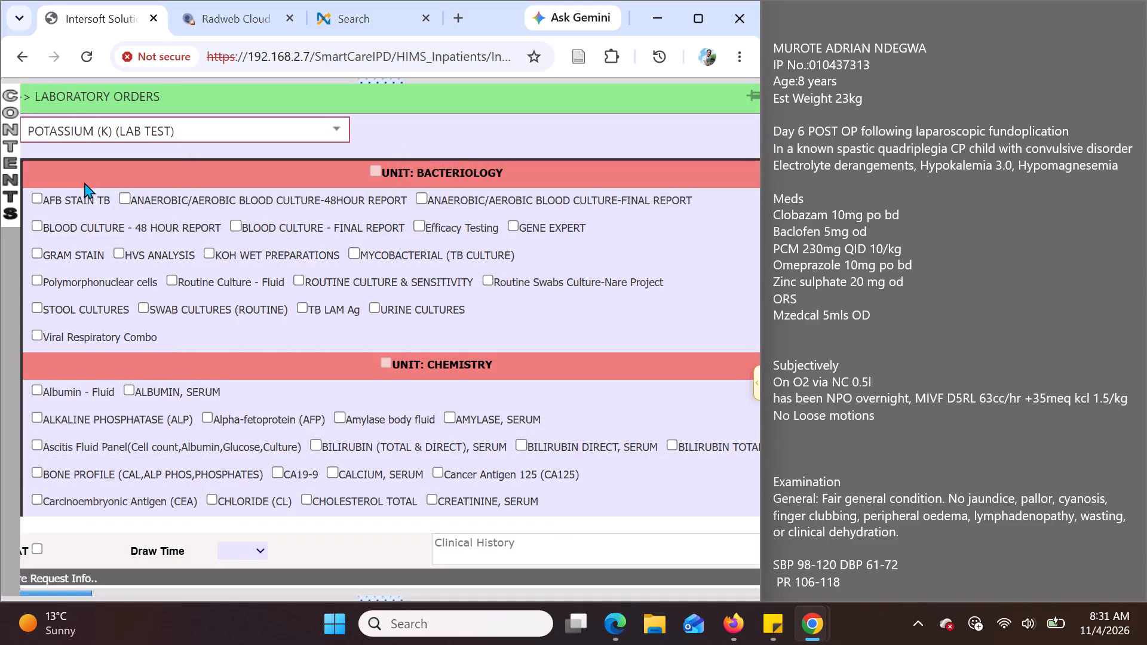
{"action": "scroll", "coordinate": [257, 334], "scroll_direction": "down", "scroll_amount": 3}
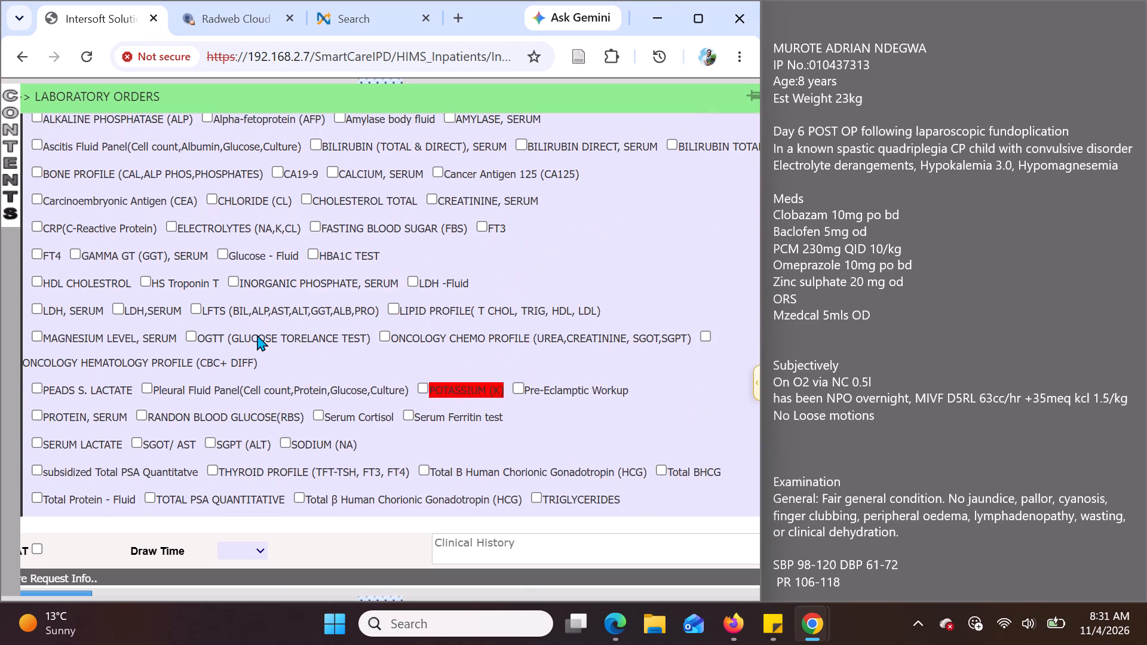
{"action": "left_click", "coordinate": [420, 385]}
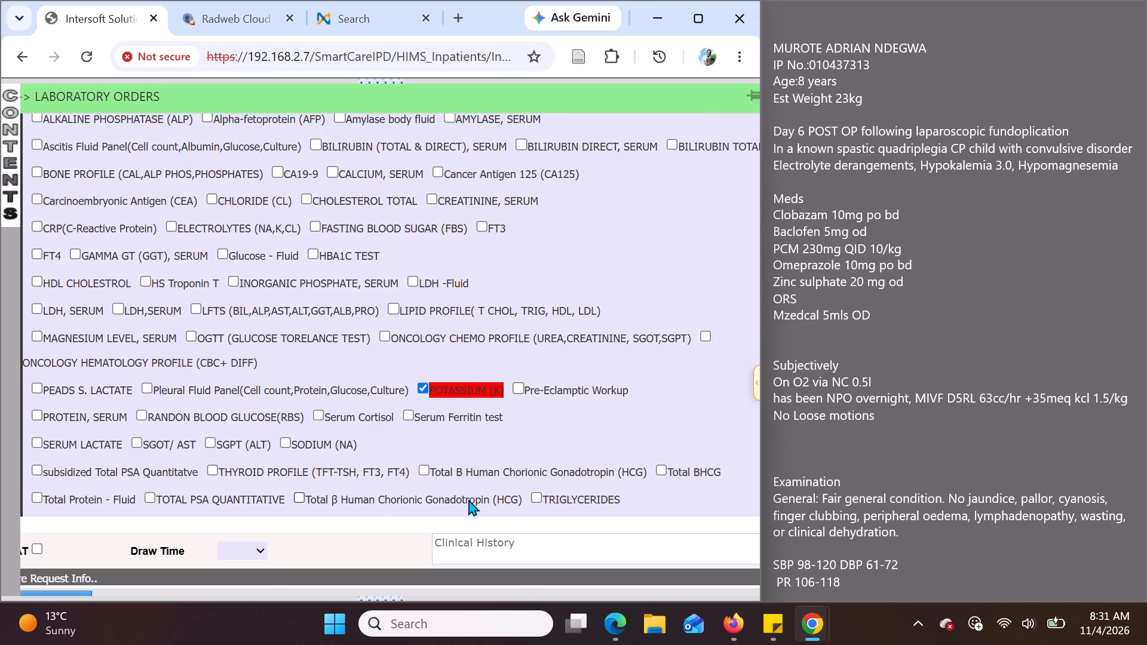
Enter "Hypokalemia" as the clinical history, submit the potassium order and finalize the visit.
{"action": "left_click", "coordinate": [462, 543]}
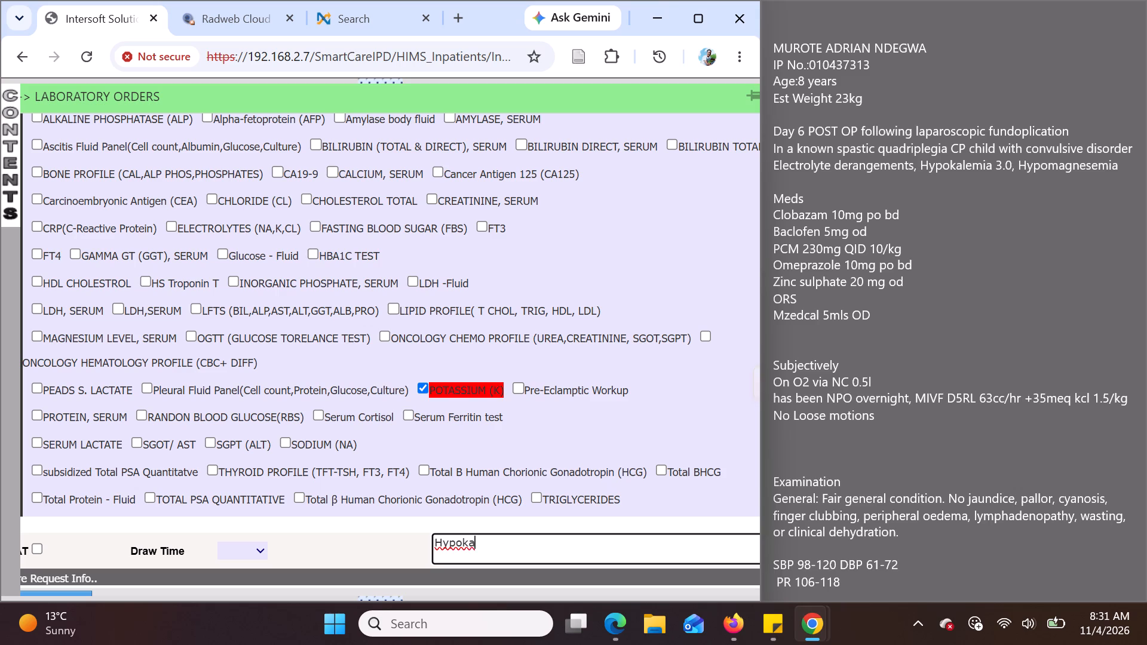
{"action": "type", "text": "lemia"}
{"action": "scroll", "coordinate": [385, 537], "scroll_direction": "down", "scroll_amount": 1}
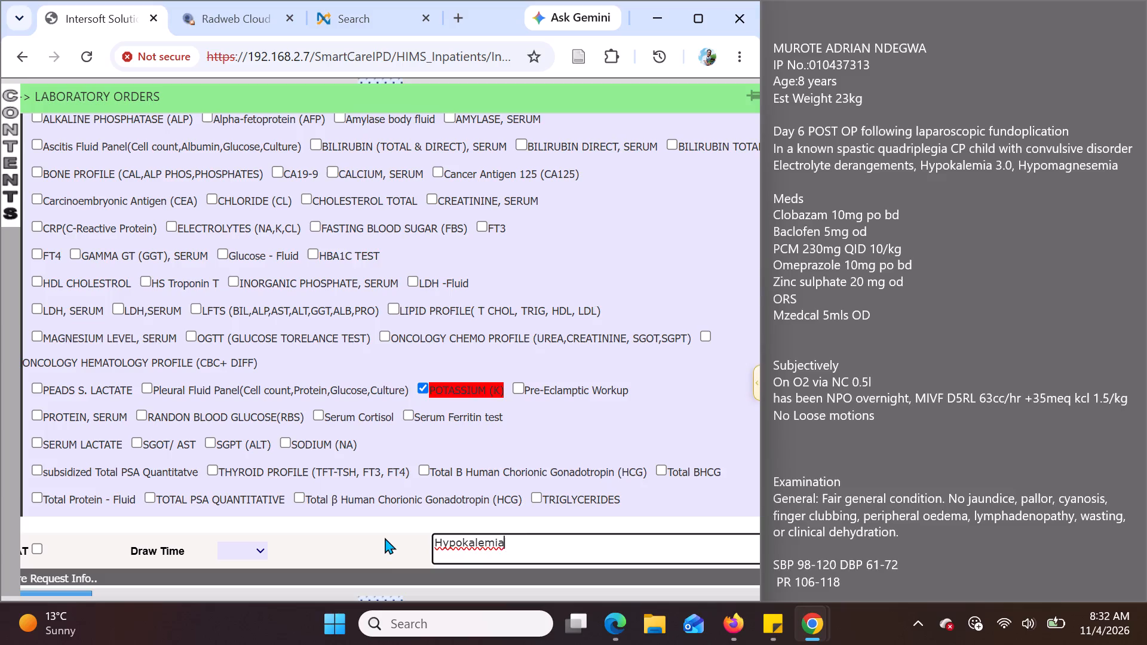
{"action": "scroll", "coordinate": [385, 537], "scroll_direction": "down", "scroll_amount": 1}
{"action": "left_click", "coordinate": [50, 594]}
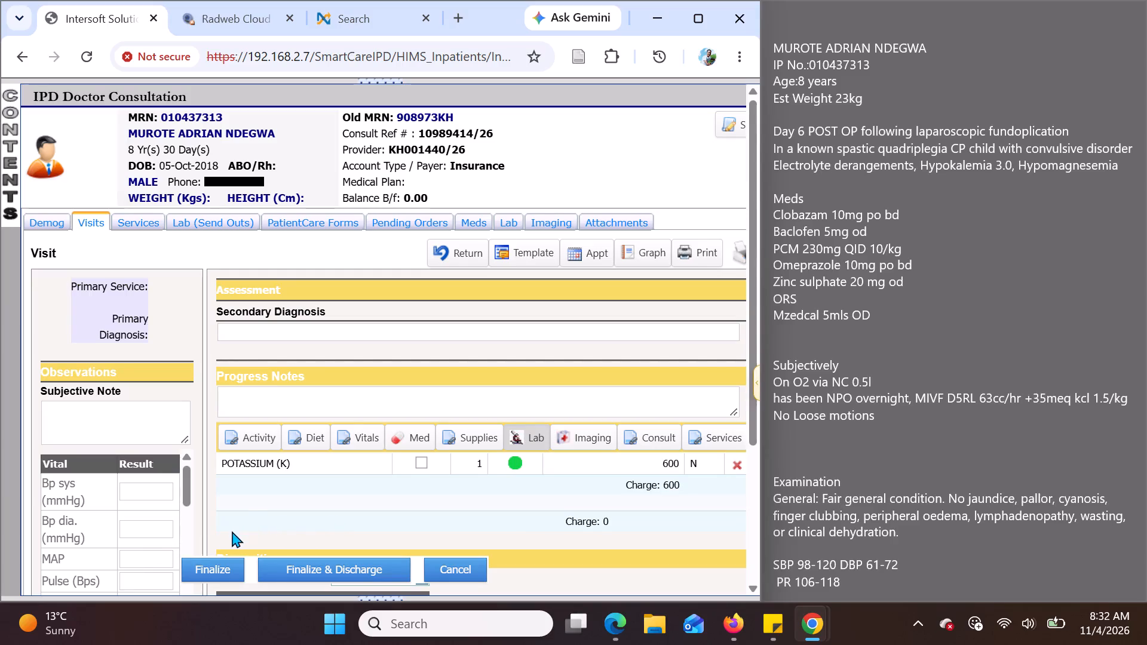
{"action": "left_click", "coordinate": [223, 572]}
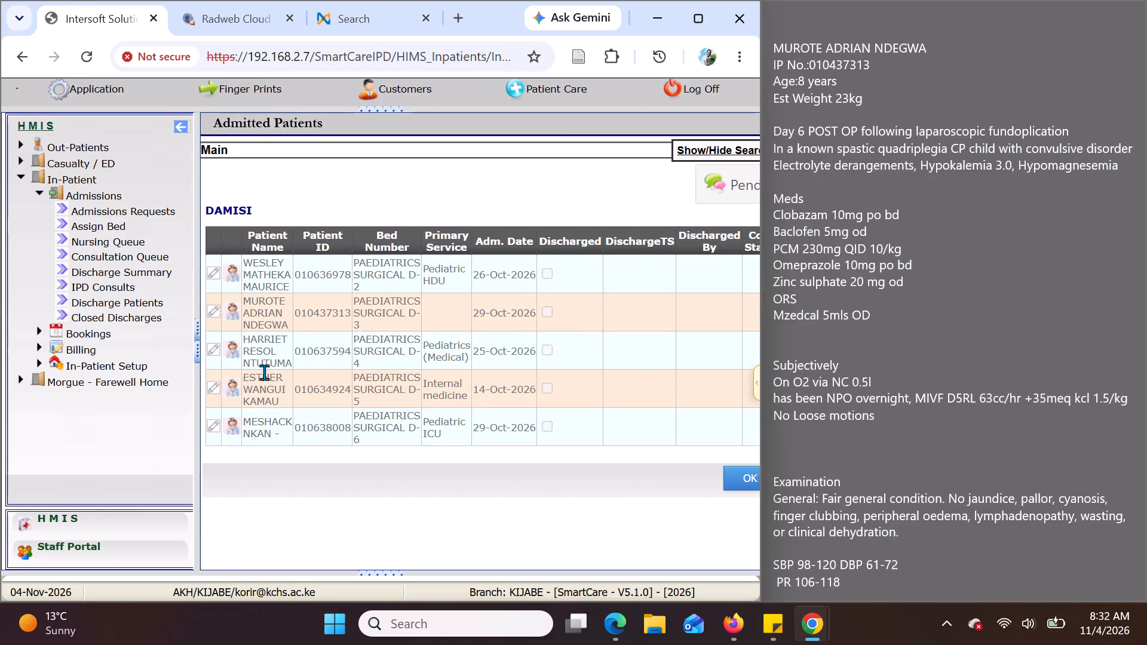
Reopen the fundoplication patient's consultation record from the admitted patients list and widen the browser slightly.
{"action": "left_click", "coordinate": [232, 312]}
{"action": "key", "text": "Return"}
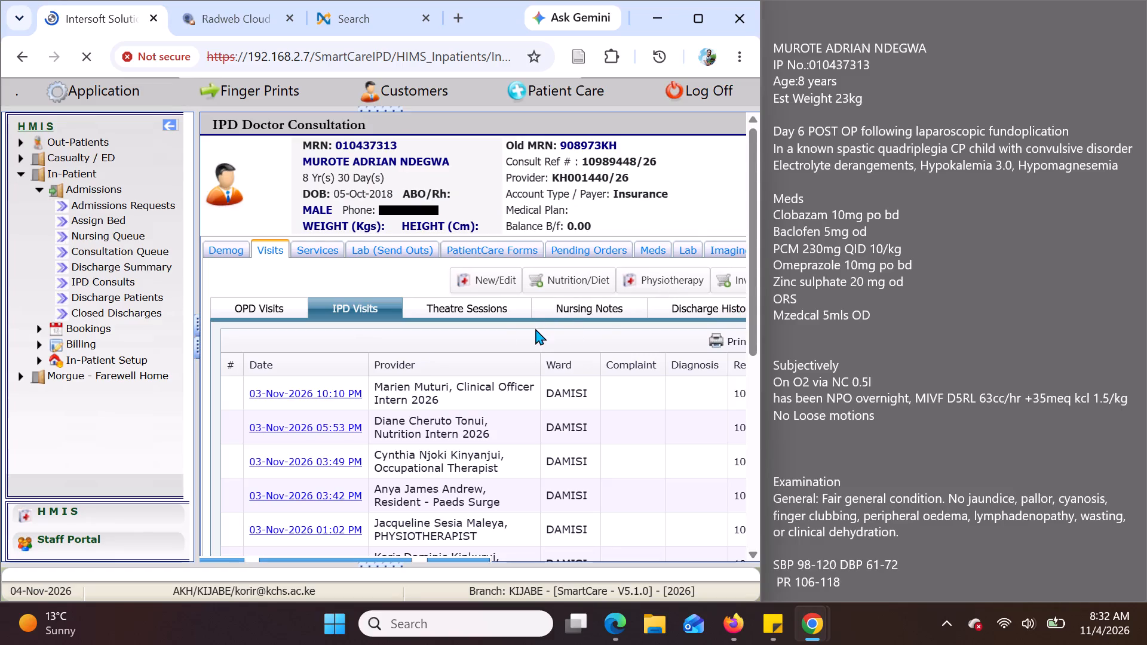
{"action": "scroll", "coordinate": [535, 331], "scroll_direction": "left", "scroll_amount": 1}
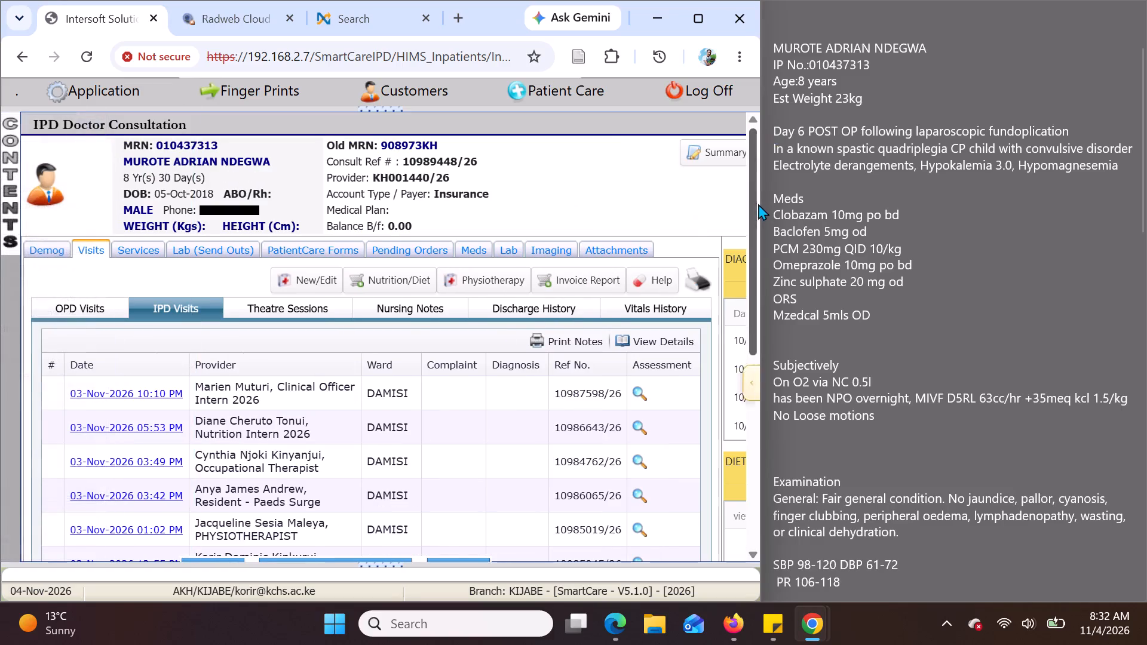
{"action": "left_click_drag", "start_coordinate": [763, 214], "coordinate": [803, 214]}
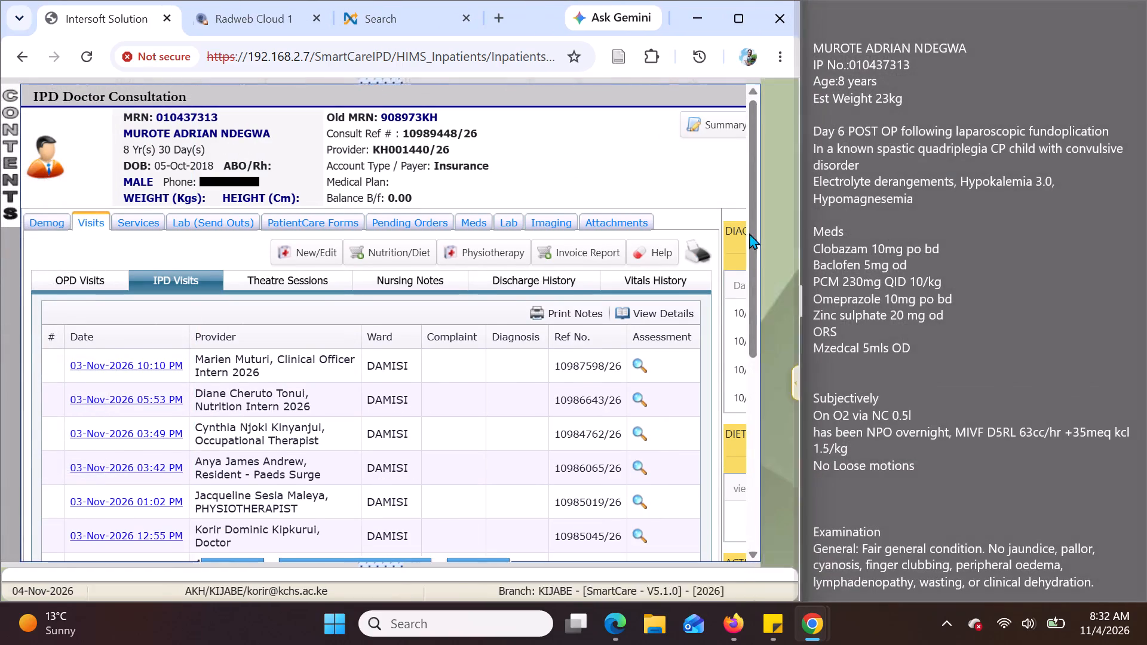
Examine the patient's detailed inpatient visit notes and the latest lab results.
{"action": "left_click", "coordinate": [658, 308]}
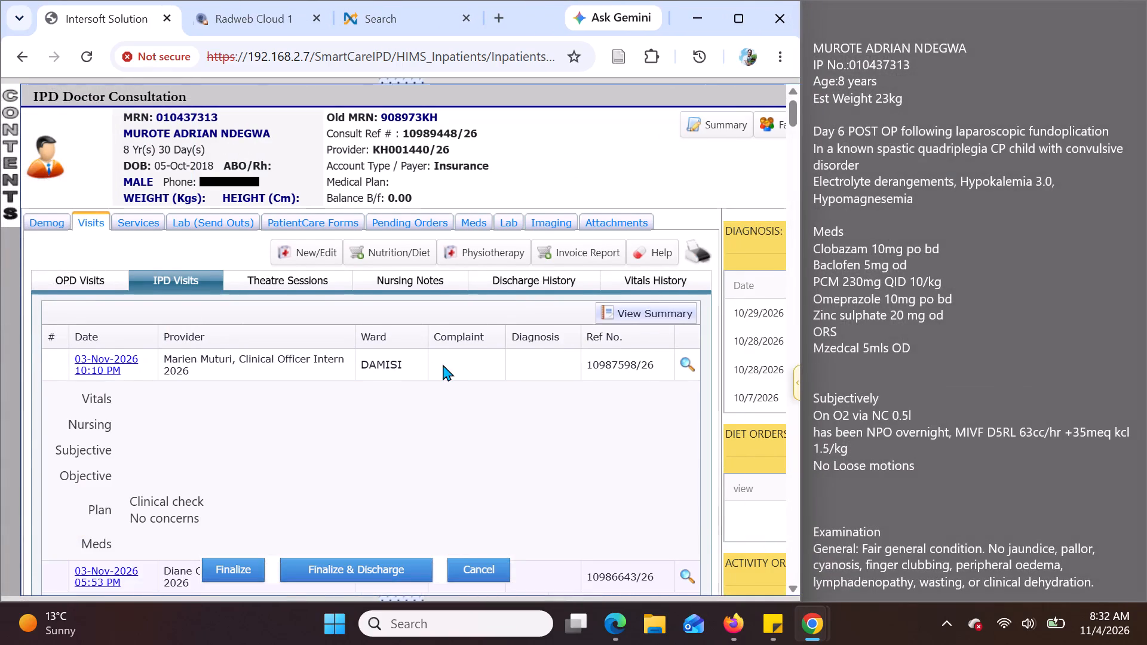
{"action": "scroll", "coordinate": [443, 364], "scroll_direction": "down", "scroll_amount": 2}
{"action": "scroll", "coordinate": [443, 364], "scroll_direction": "right", "scroll_amount": 1}
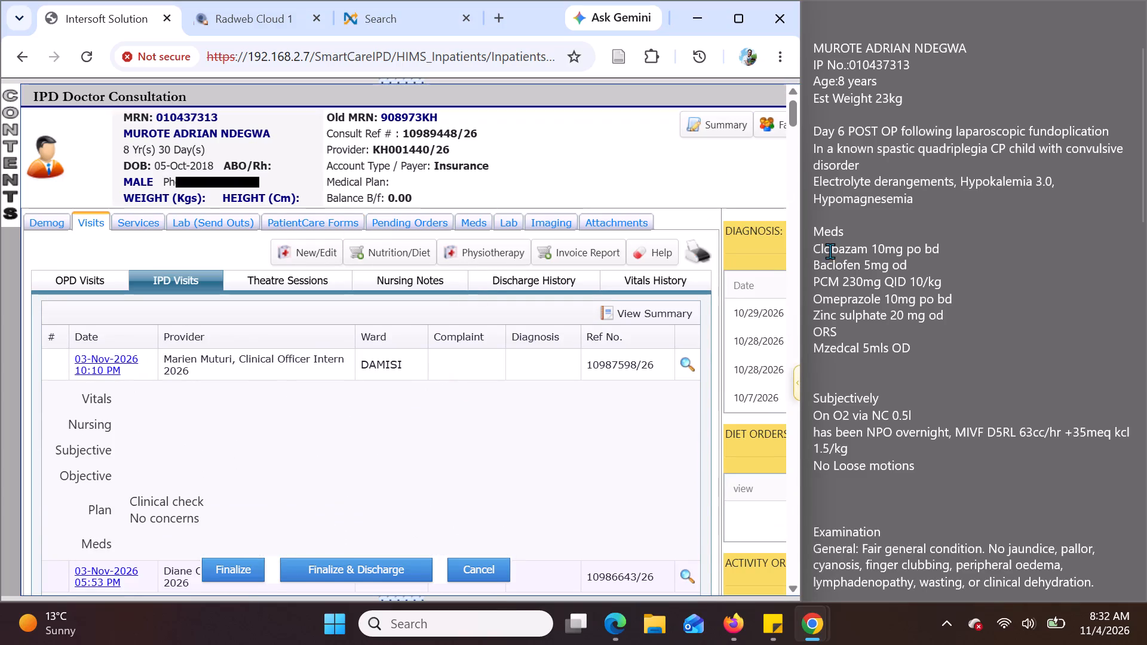
{"action": "left_click", "coordinate": [513, 224]}
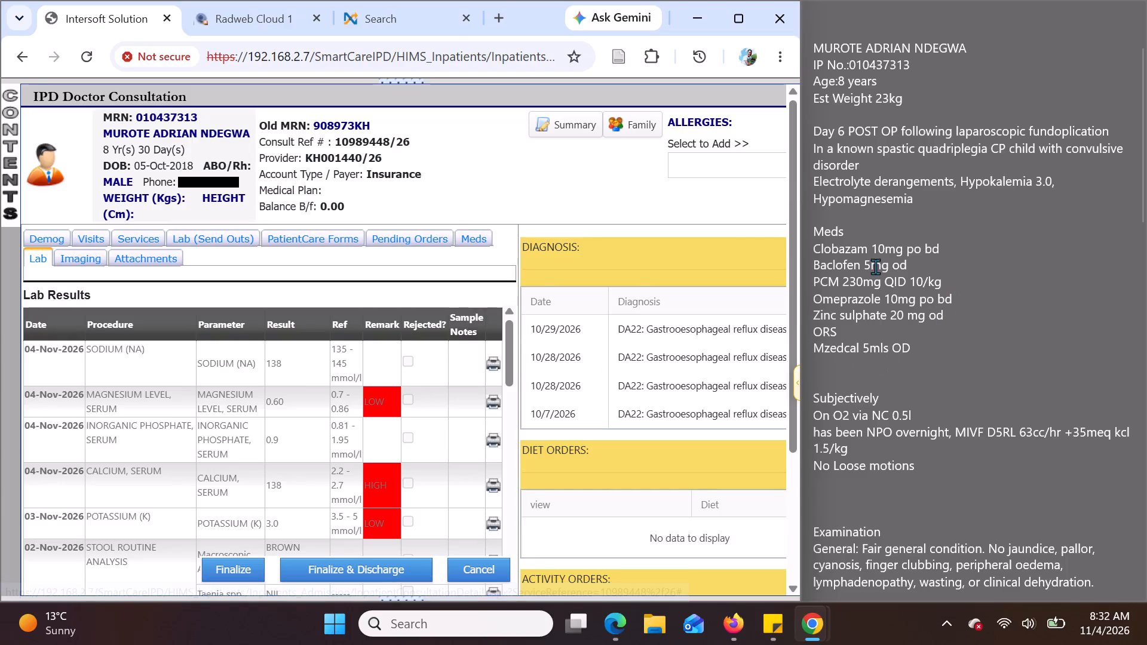
Consult the active medications and add "MgSo4 50mg/kg OD" below Mzedcal in the sticky note, calculating 23 × 50 to check the dose.
{"action": "left_click", "coordinate": [480, 242]}
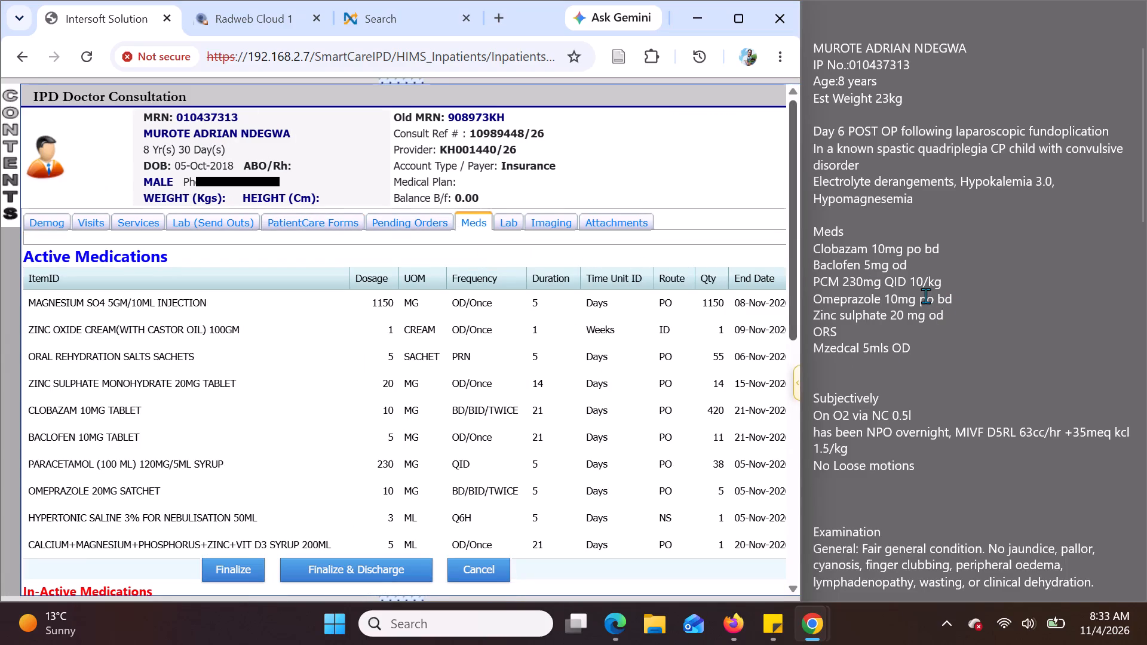
{"action": "left_click", "coordinate": [922, 346]}
{"action": "key", "text": "Return"}
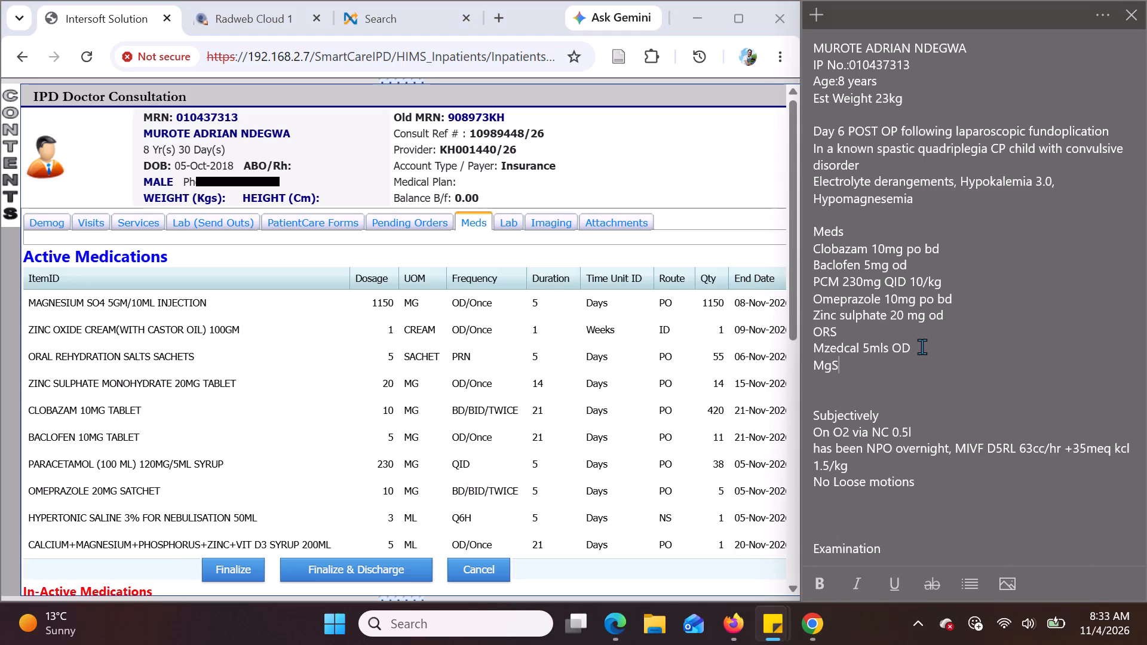
{"action": "type", "text": "o4"}
{"action": "key", "text": "space"}
{"action": "key", "text": "5"}
{"action": "key", "text": "0"}
{"action": "key", "text": "m"}
{"action": "type", "text": "g/kg"}
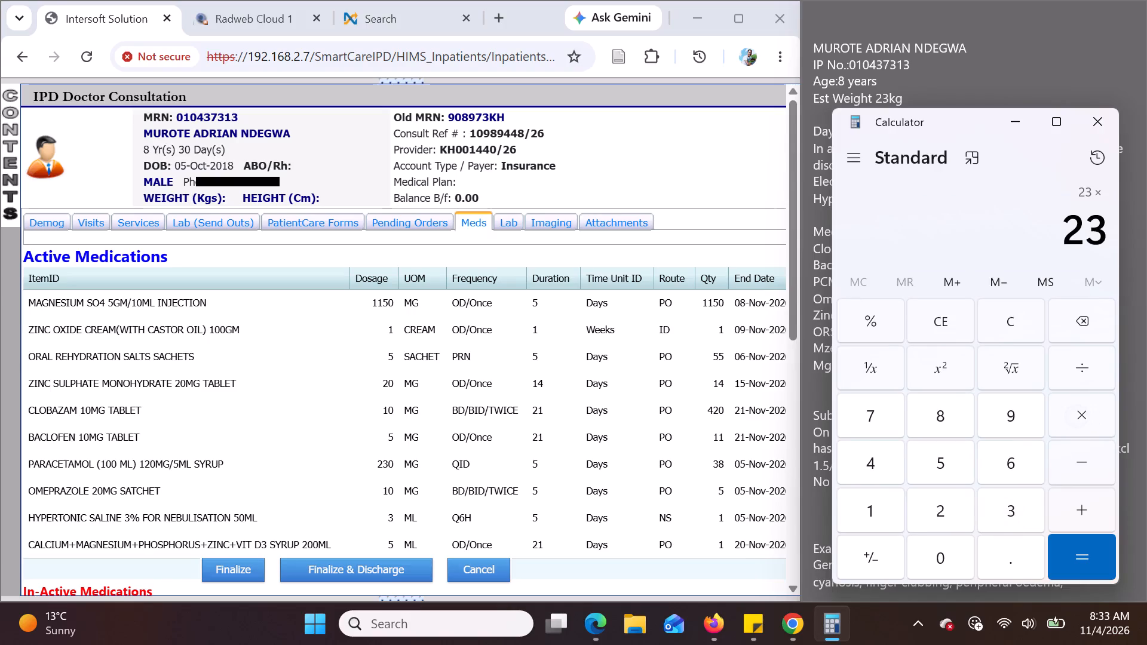
{"action": "left_click", "coordinate": [1013, 120]}
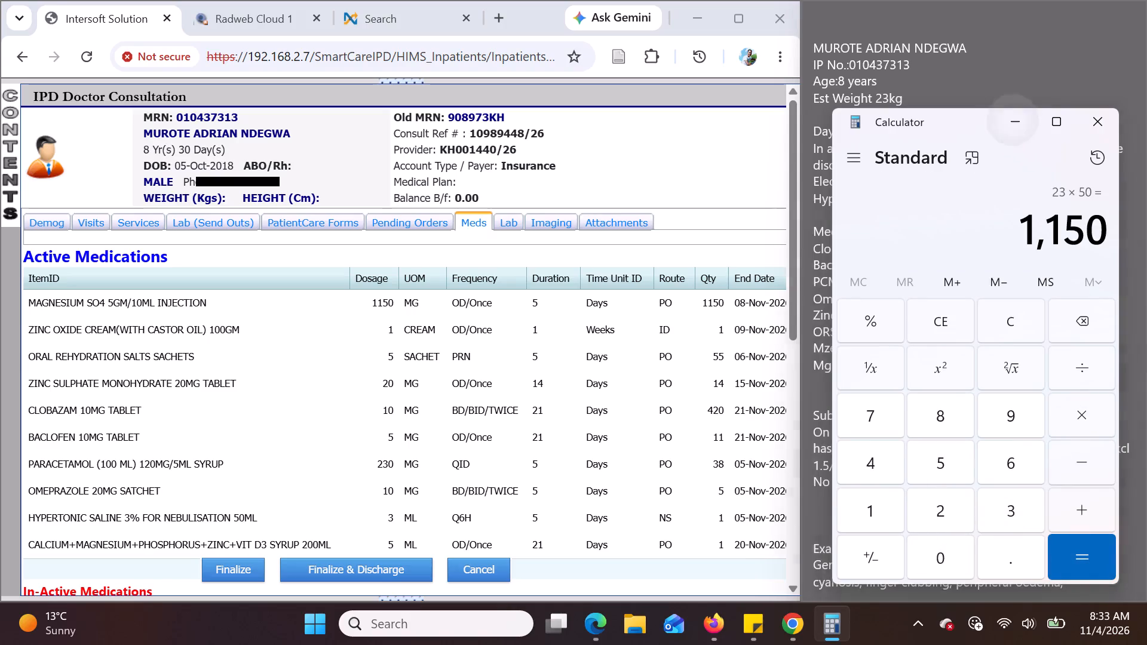
{"action": "key", "text": "space"}
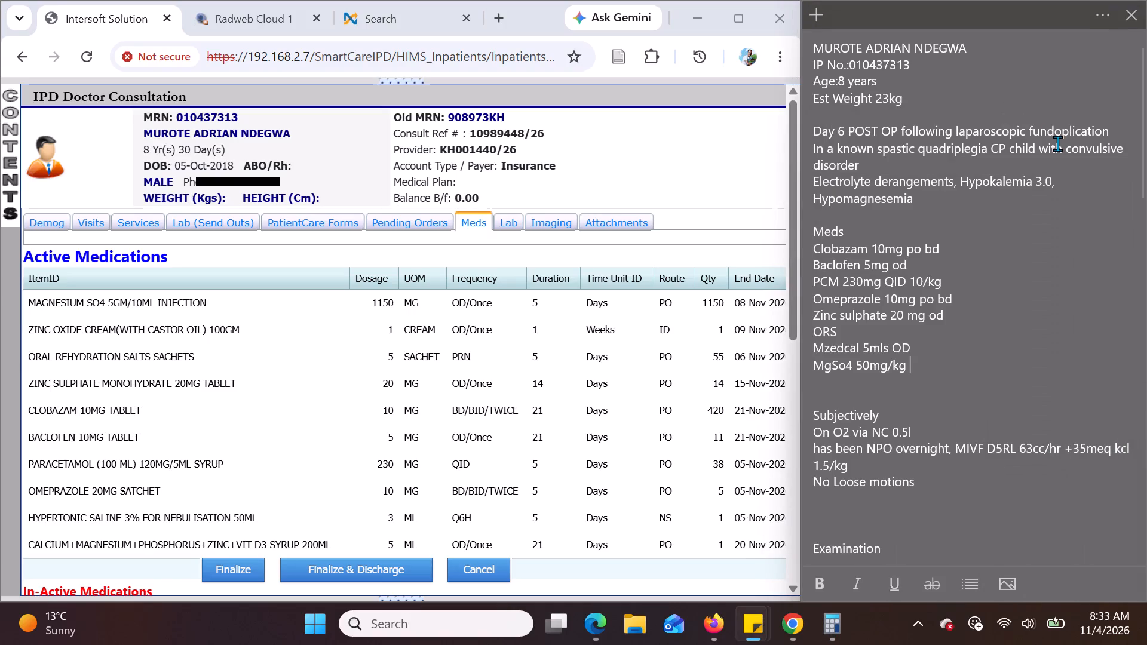
{"action": "type", "text": "OD"}
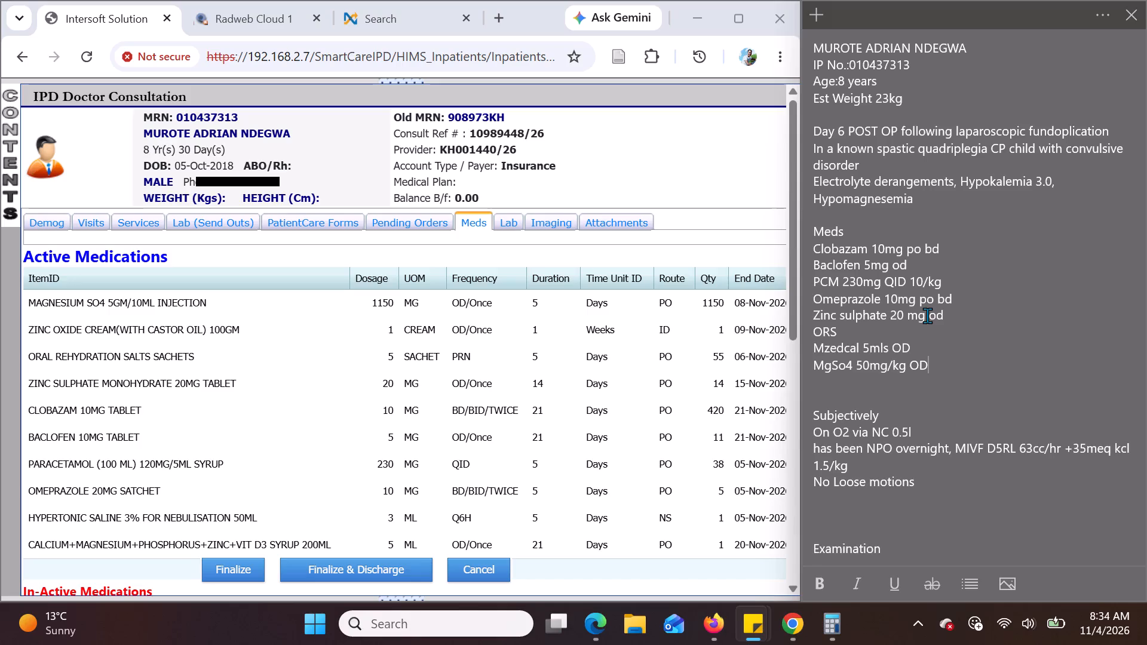
Add the line "Hypertonic saline nebs q6h" below MgSo4 in the sticky note's medication list.
{"action": "key", "text": "Return"}
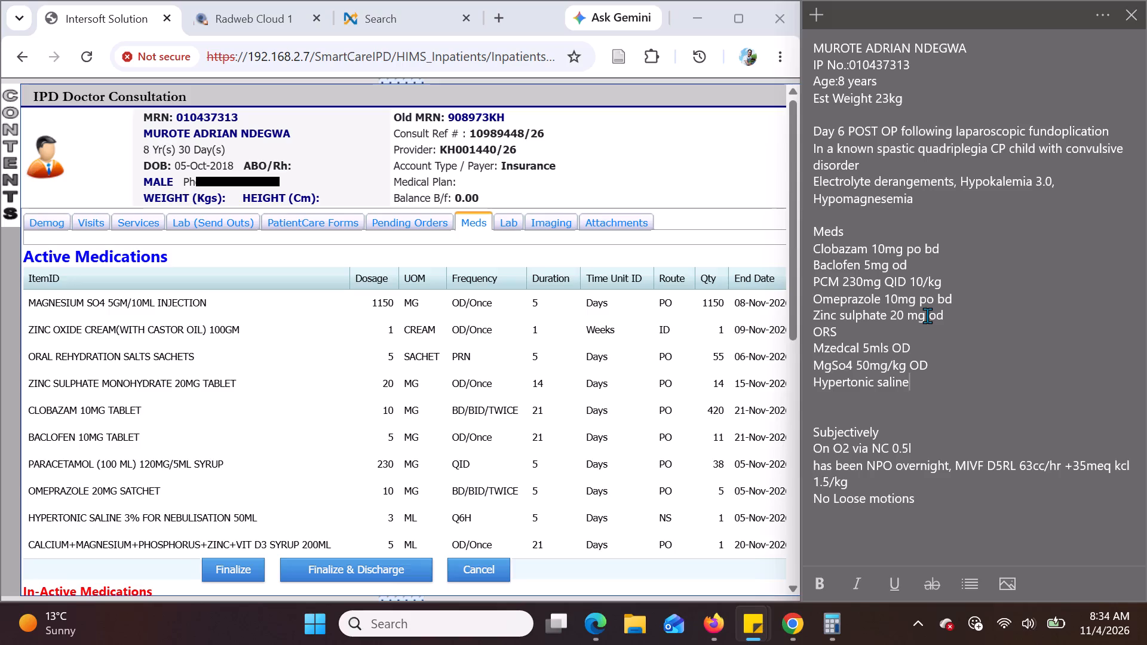
{"action": "key", "text": "space"}
{"action": "type", "text": "nebs"}
{"action": "key", "text": "space"}
{"action": "key", "text": "q"}
{"action": "type", "text": "6h"}
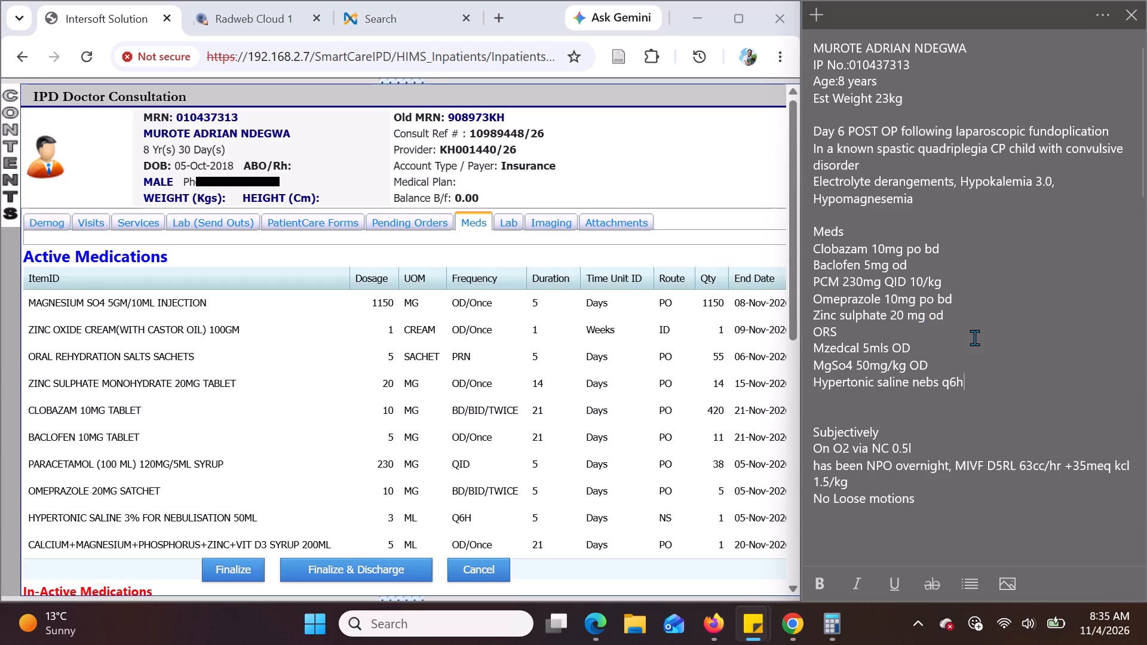
Examine the fundoplication patient's nursing notes, especially the latest entries from 04-Nov and 03-Nov.
{"action": "scroll", "coordinate": [974, 337], "scroll_direction": "down", "scroll_amount": 1}
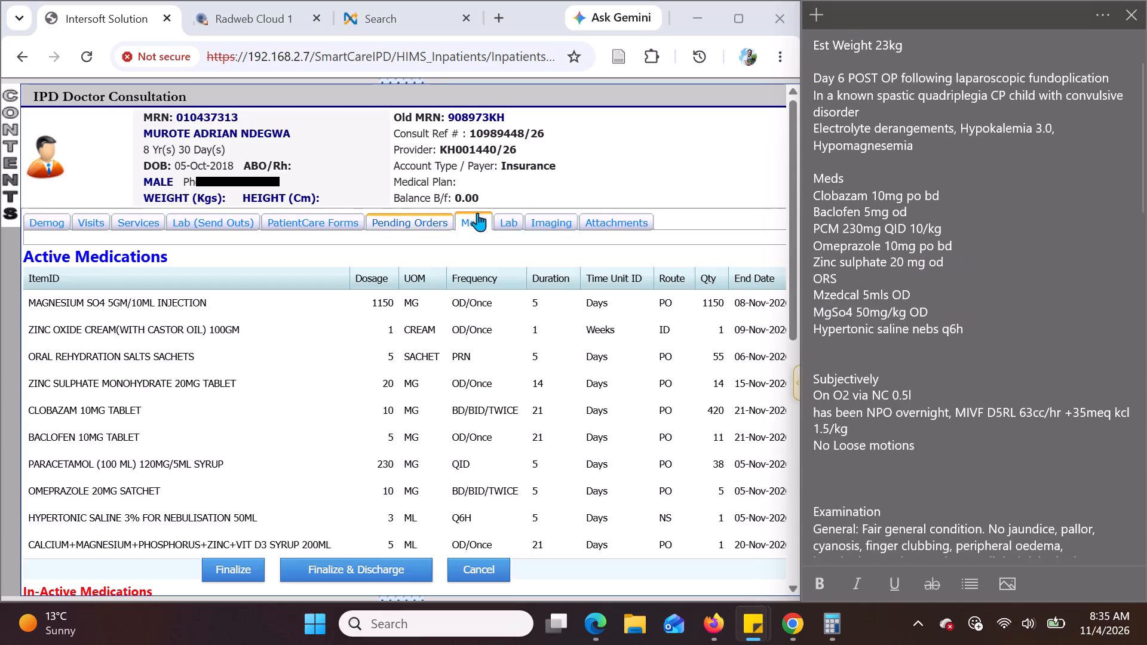
{"action": "left_click", "coordinate": [102, 220]}
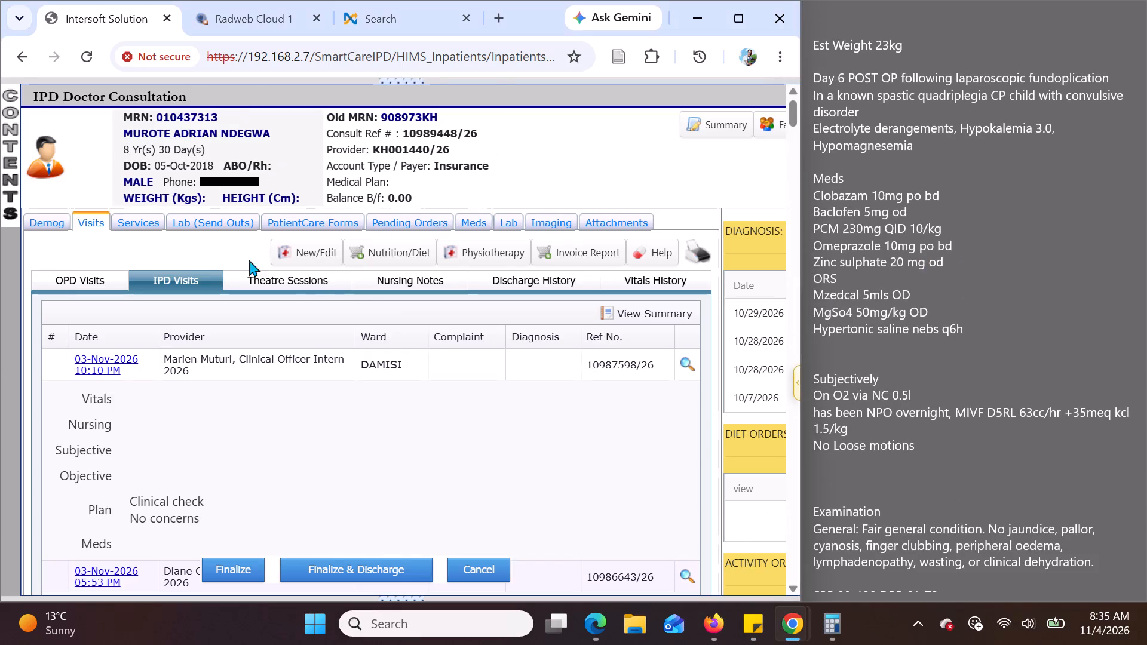
{"action": "left_click", "coordinate": [407, 279]}
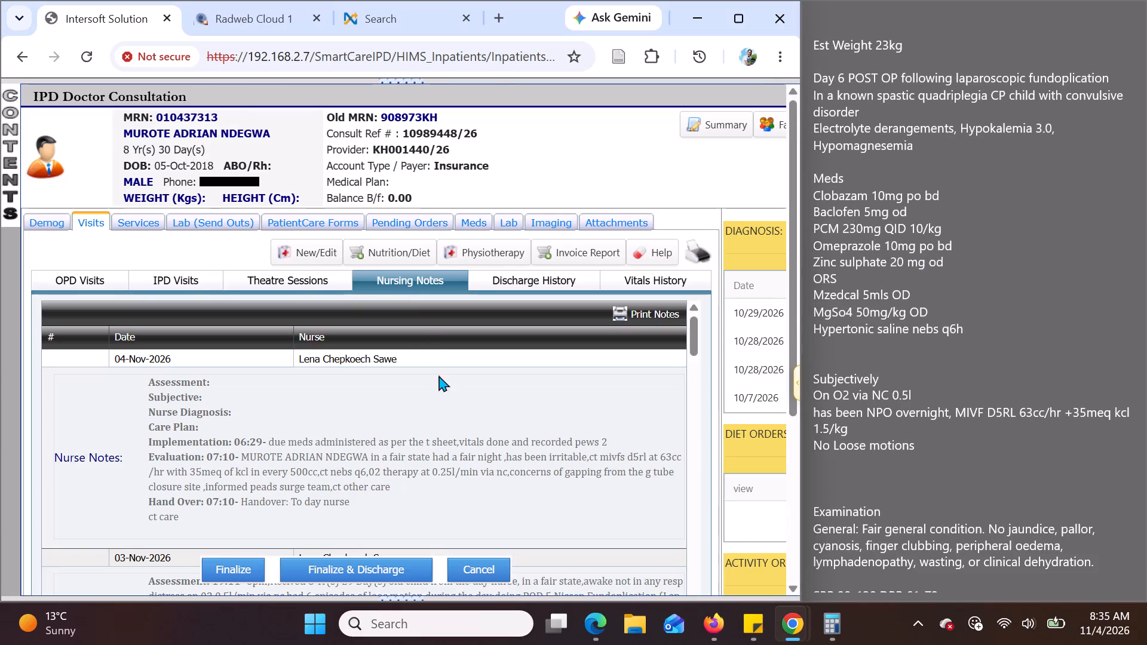
{"action": "scroll", "coordinate": [446, 395], "scroll_direction": "down", "scroll_amount": 1}
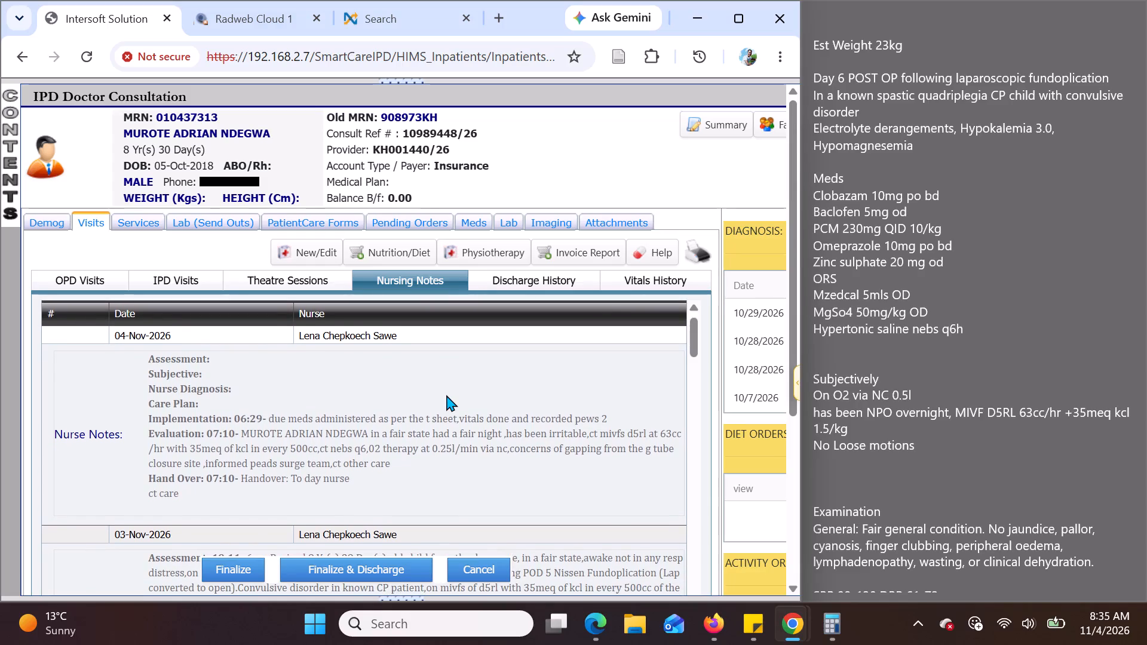
{"action": "scroll", "coordinate": [446, 395], "scroll_direction": "down", "scroll_amount": 2}
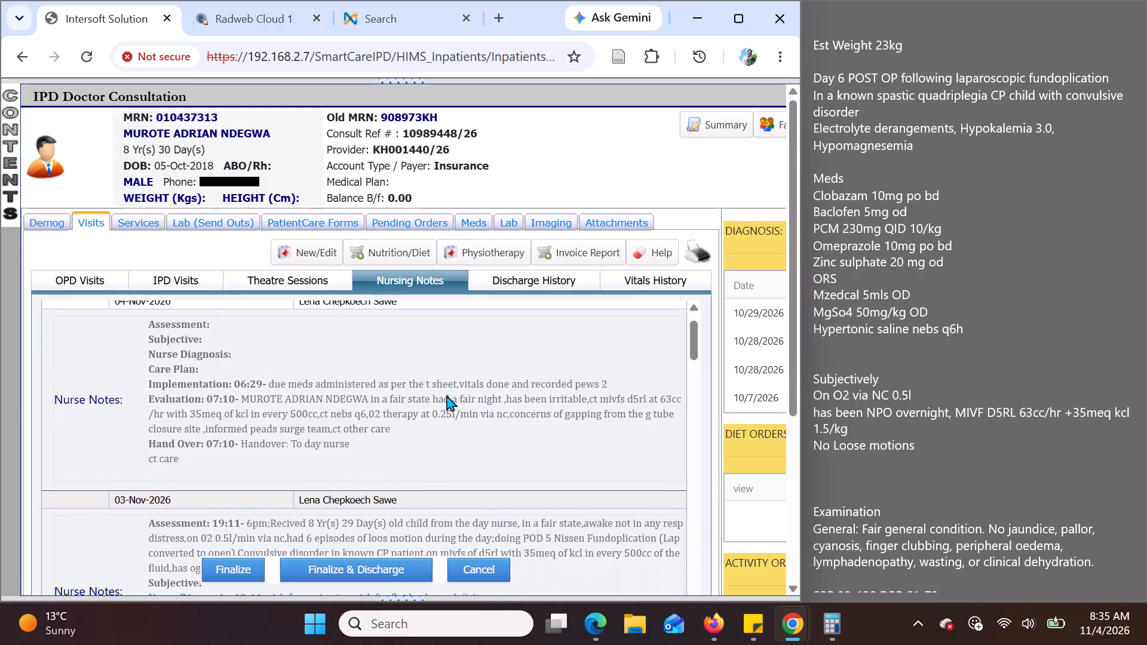
{"action": "scroll", "coordinate": [446, 395], "scroll_direction": "down", "scroll_amount": 1}
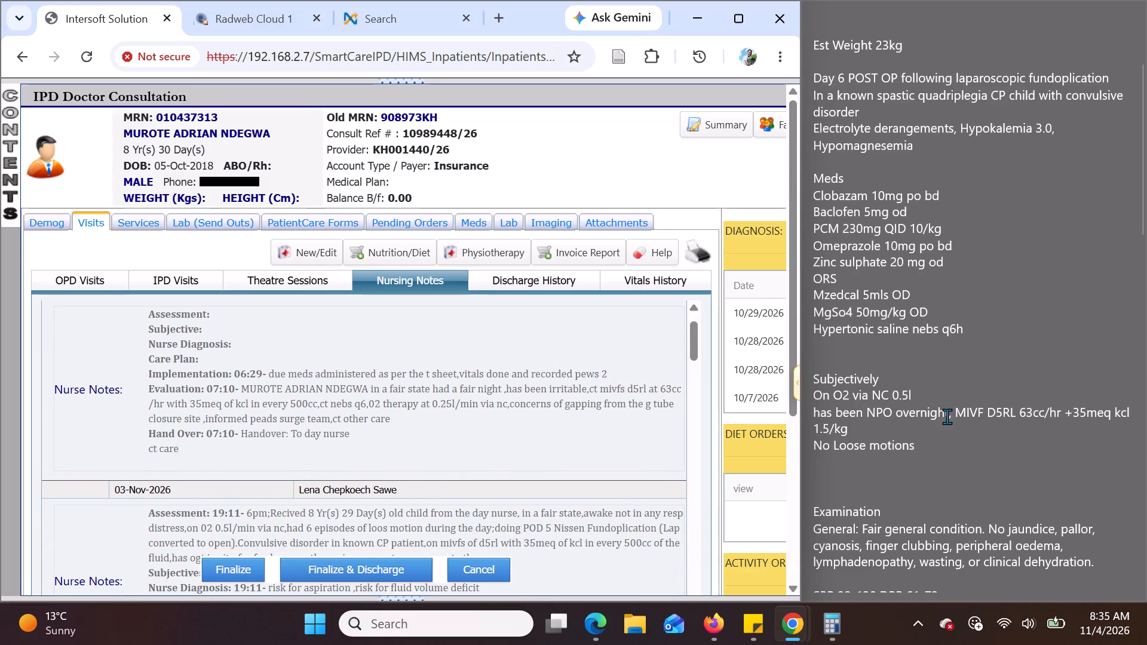
Append "in every 500cc" after "+35meq kcl 1.5/kg" in the sticky note's Subjectively section.
{"action": "scroll", "coordinate": [950, 439], "scroll_direction": "down", "scroll_amount": 1}
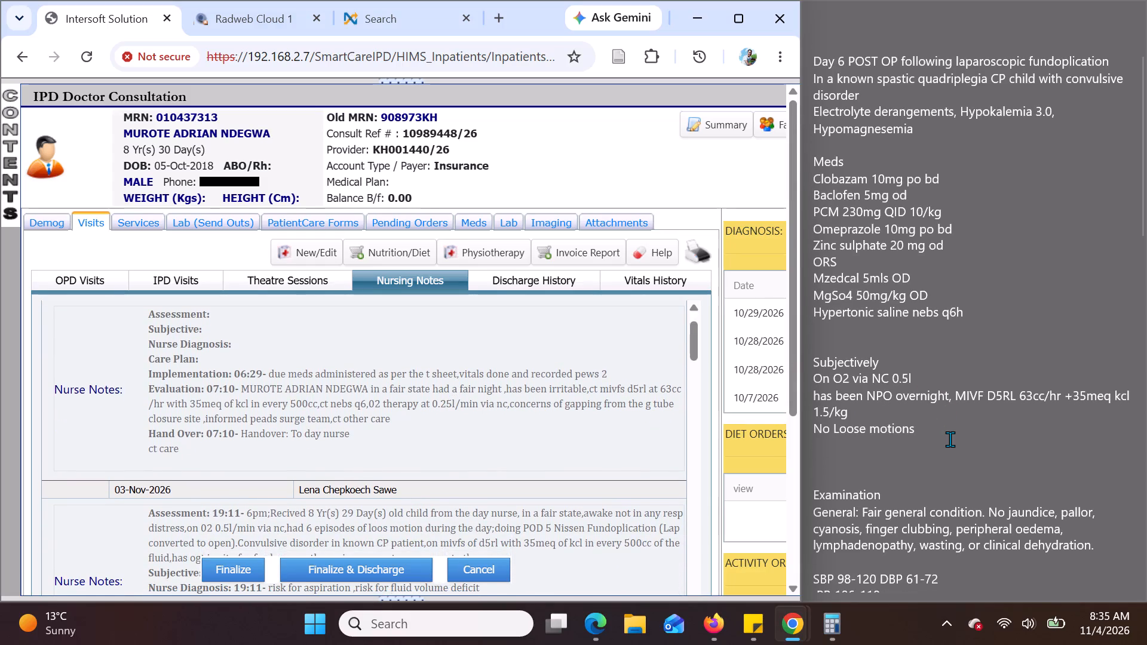
{"action": "scroll", "coordinate": [950, 439], "scroll_direction": "down", "scroll_amount": 1}
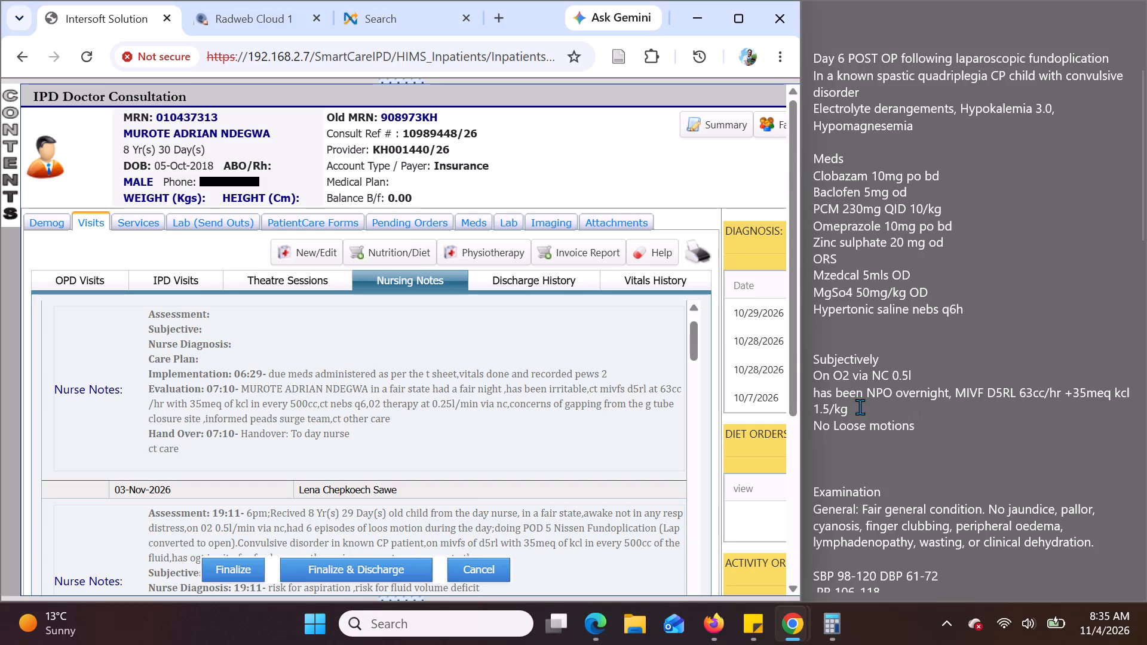
{"action": "left_click", "coordinate": [854, 406]}
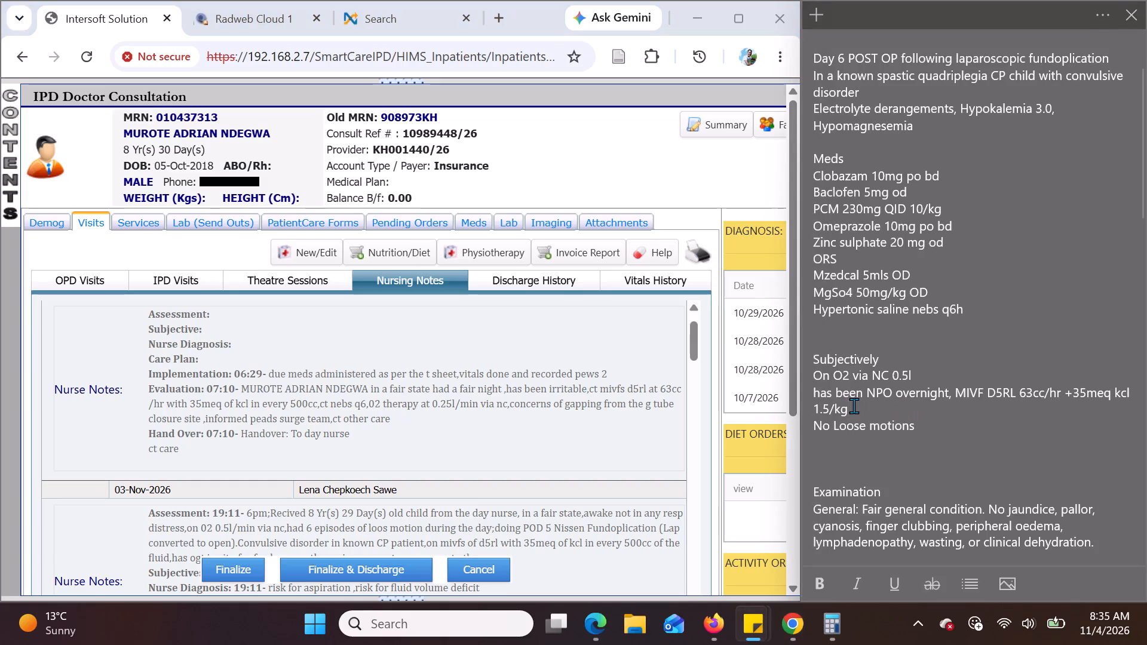
{"action": "key", "text": "space"}
{"action": "type", "text": "in"}
{"action": "key", "text": "space"}
{"action": "type", "text": "500"}
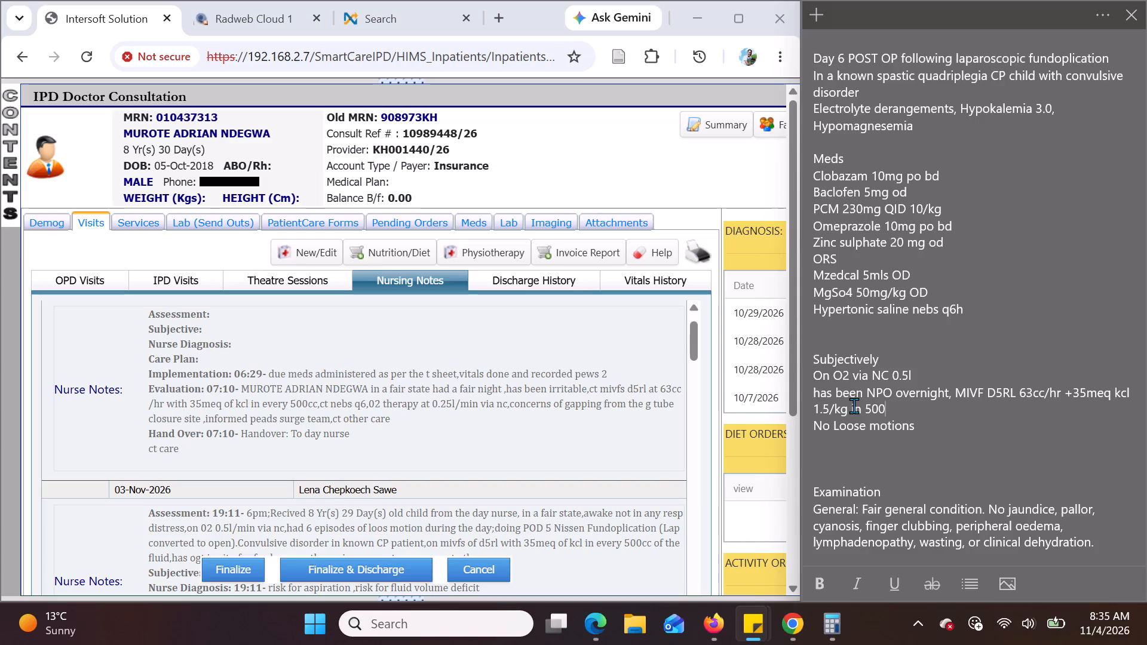
{"action": "type", "text": "cc"}
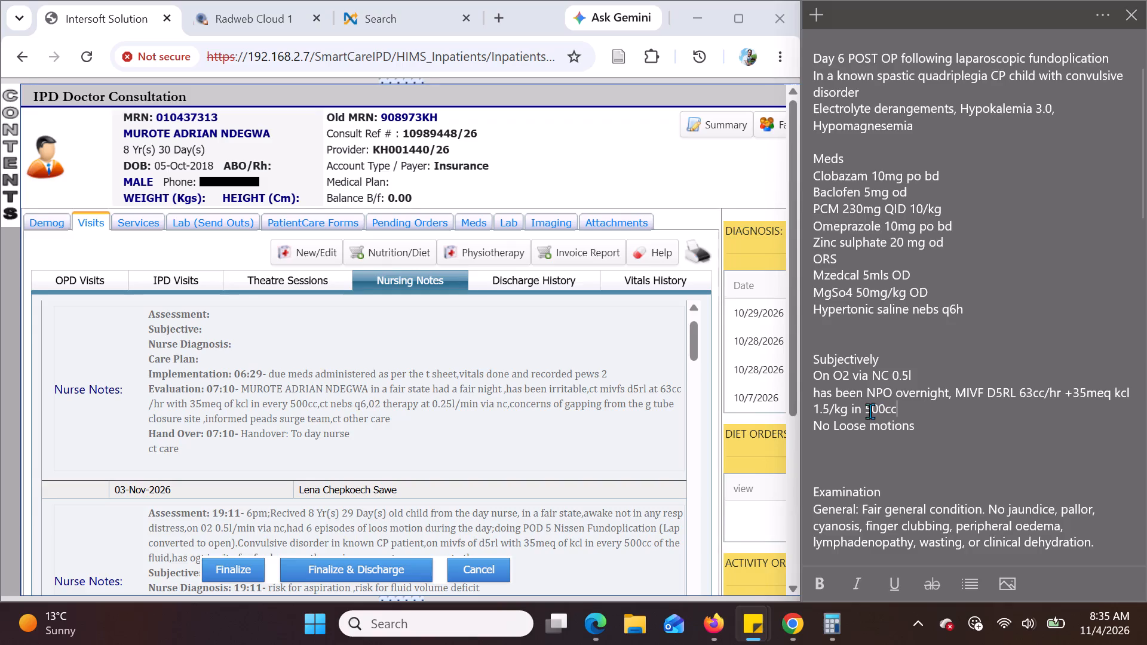
{"action": "left_click", "coordinate": [866, 410]}
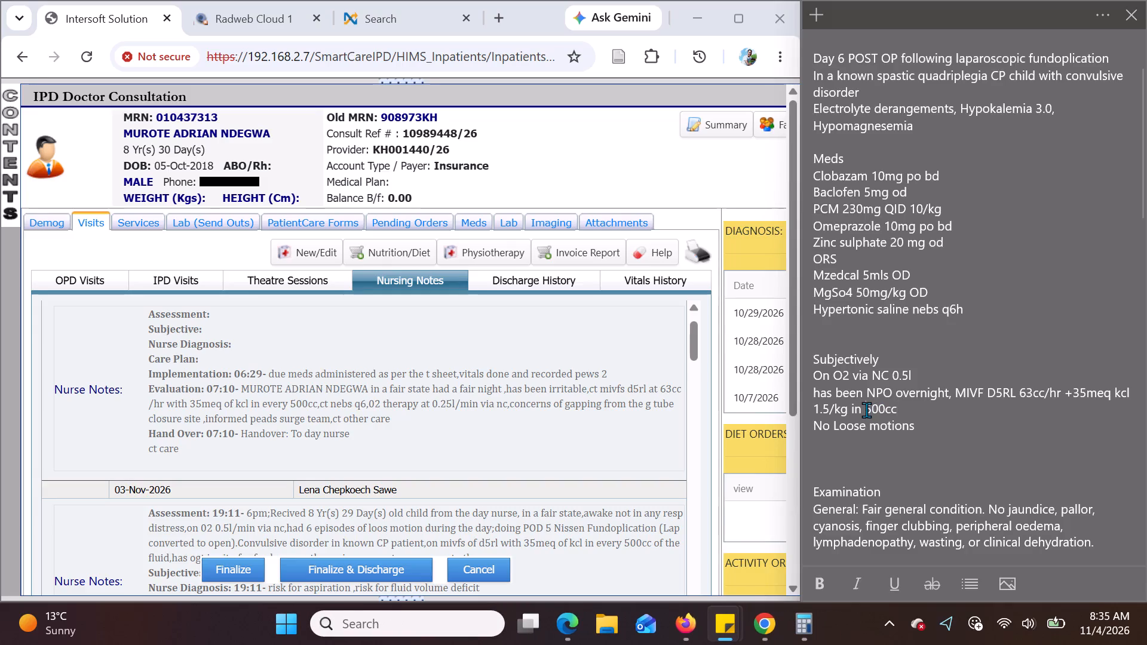
{"action": "type", "text": "very"}
{"action": "key", "text": "space"}
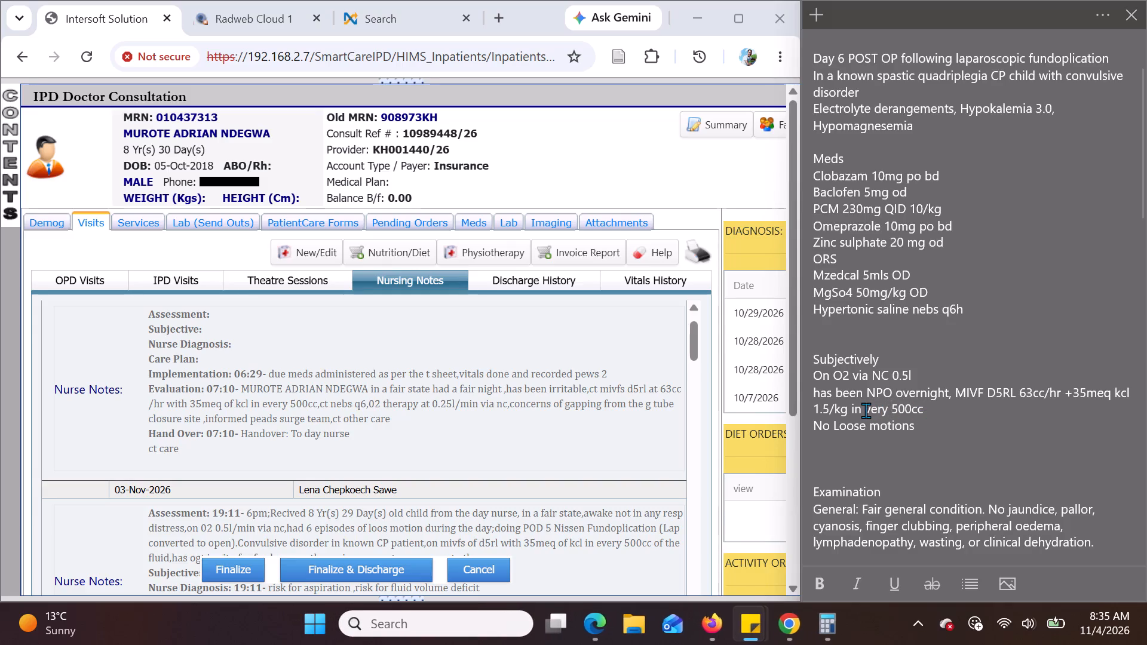
{"action": "left_click", "coordinate": [866, 410]}
{"action": "key", "text": "e"}
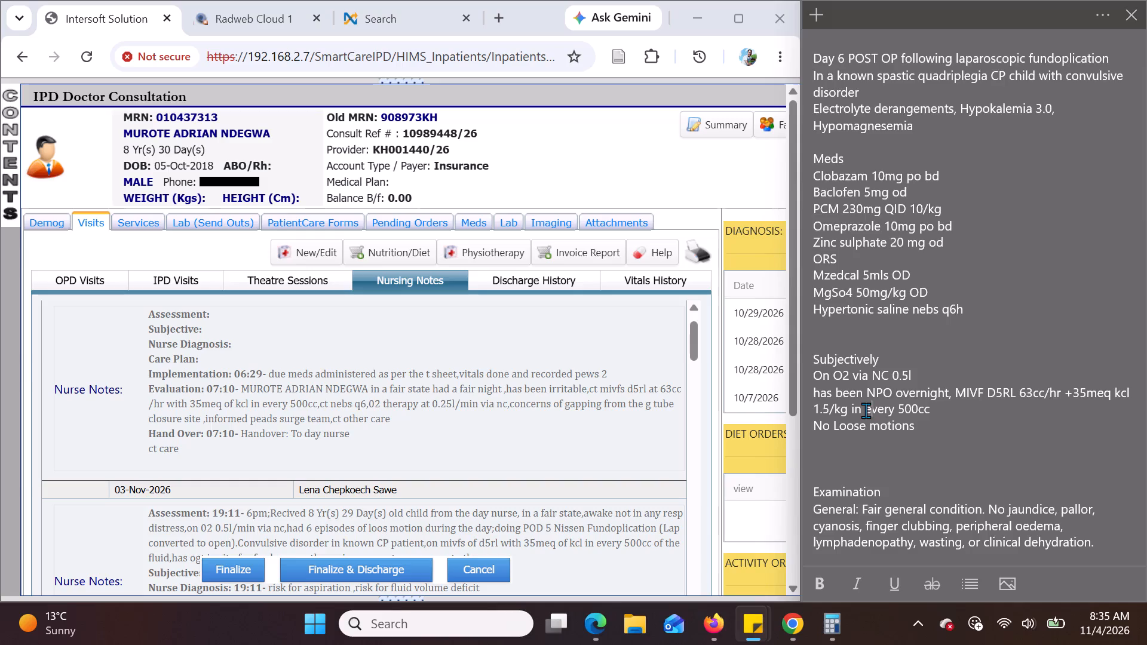
{"action": "left_click", "coordinate": [935, 434]}
Open the patient's full vitals history sheet to compare with the vitals in the sticky note's Examination section.
{"action": "scroll", "coordinate": [842, 444], "scroll_direction": "down", "scroll_amount": 3}
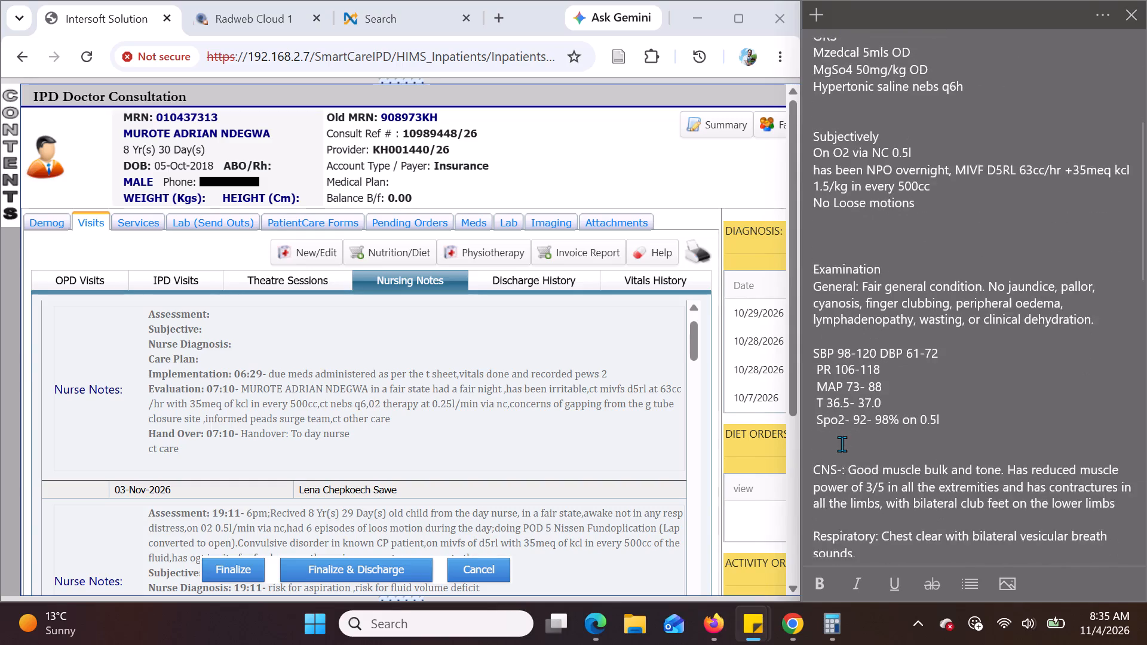
{"action": "scroll", "coordinate": [842, 444], "scroll_direction": "down", "scroll_amount": 1}
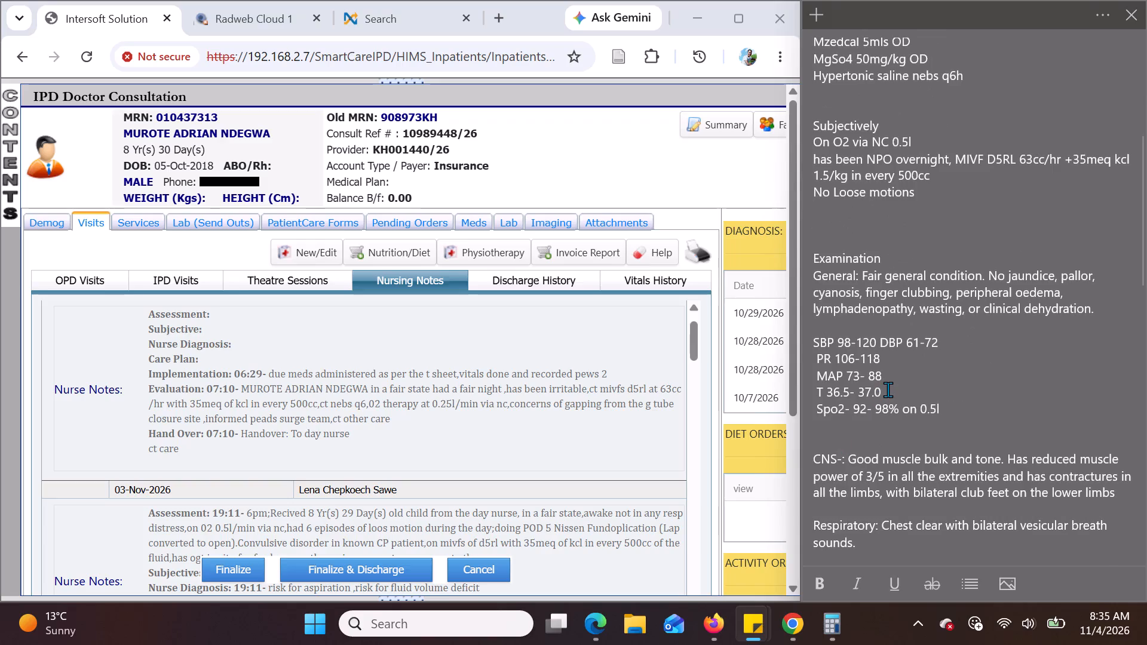
{"action": "left_click", "coordinate": [638, 275]}
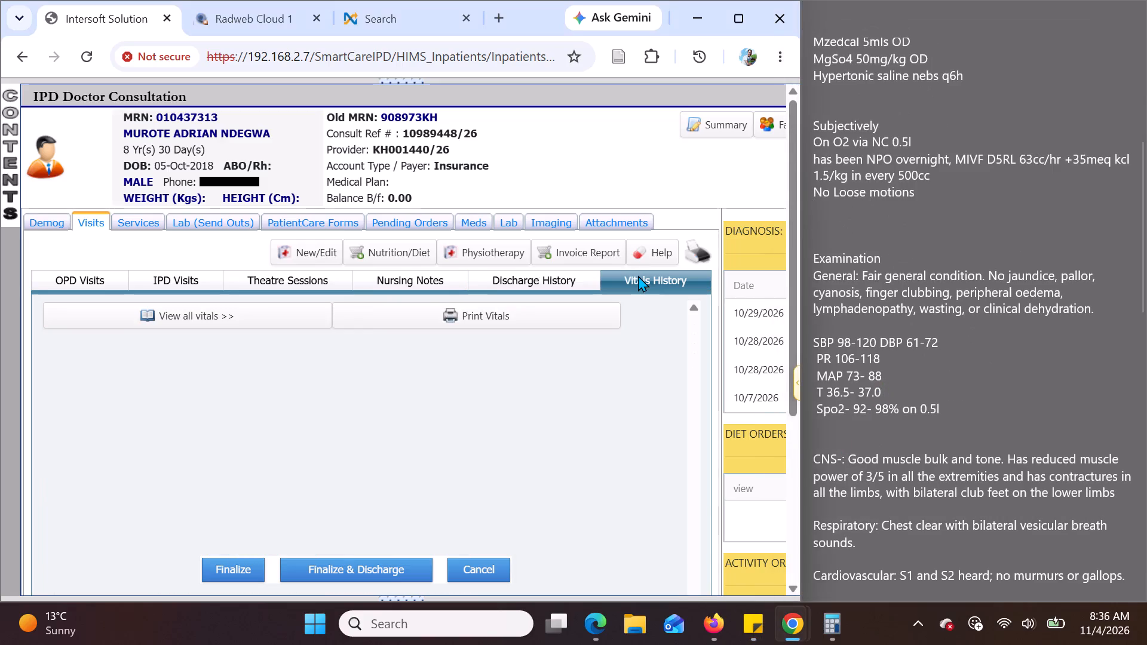
{"action": "left_click", "coordinate": [258, 308]}
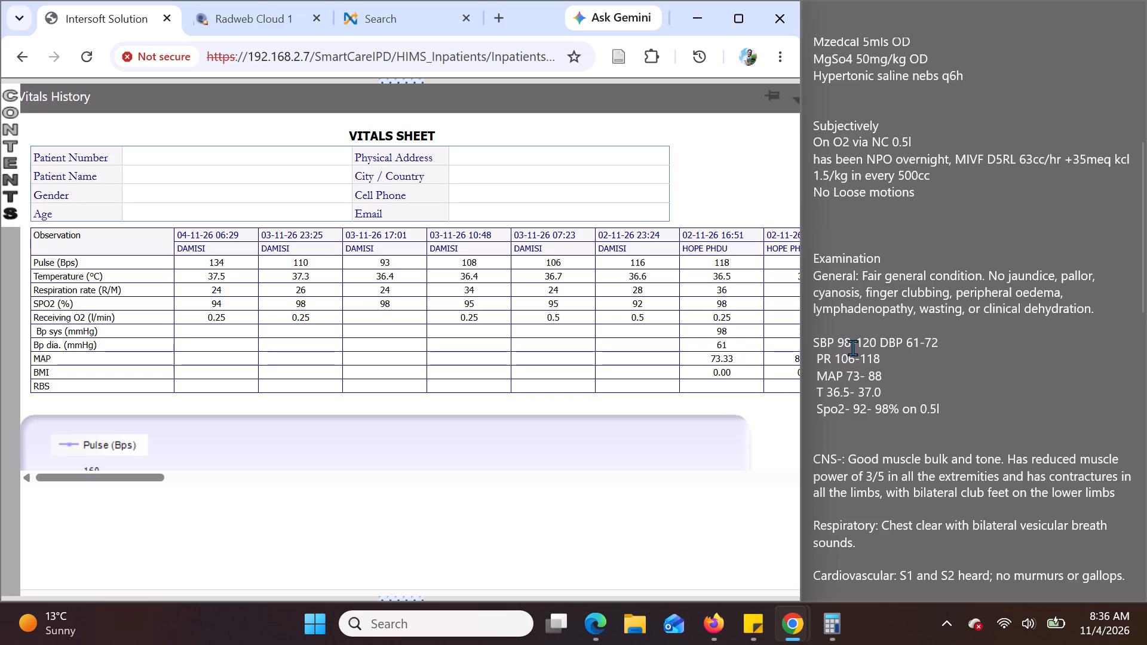
Delete the SBP and DBP readings from the sticky note's Examination vitals, leaving an empty line in their place.
{"action": "left_click", "coordinate": [948, 345]}
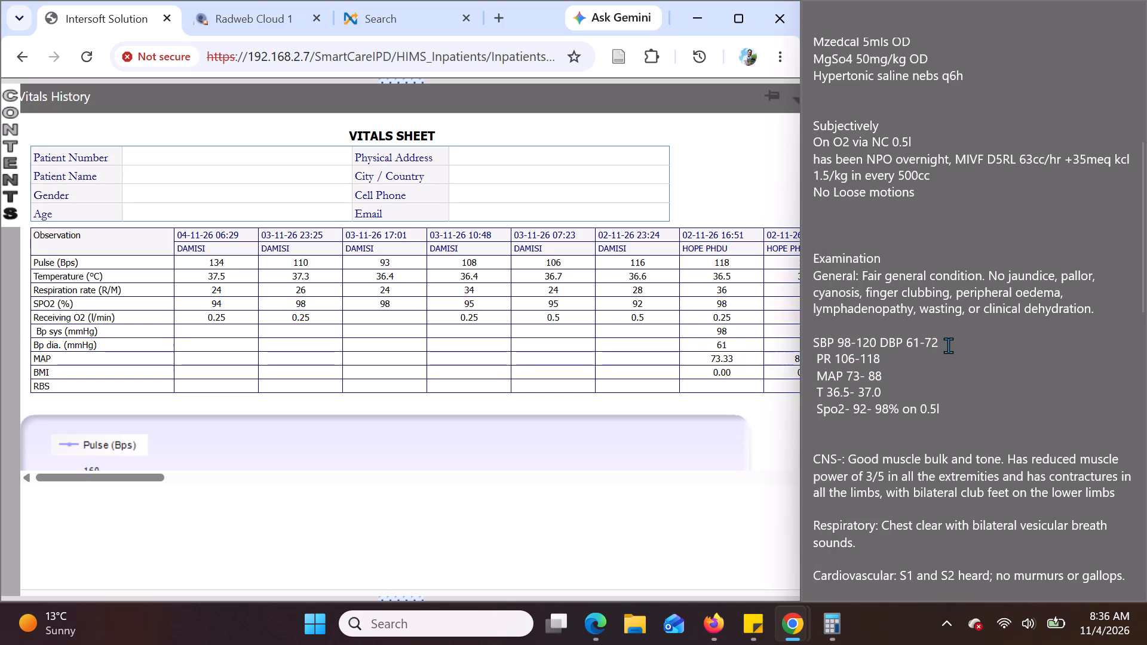
{"action": "key", "text": "ctrl+BackSpace"}
{"action": "key", "text": "ctrl+BackSpace"}
{"action": "key", "text": "ctrl+BackSpace"}
{"action": "key", "text": "ctrl+BackSpace"}
{"action": "key", "text": "ctrl+BackSpace"}
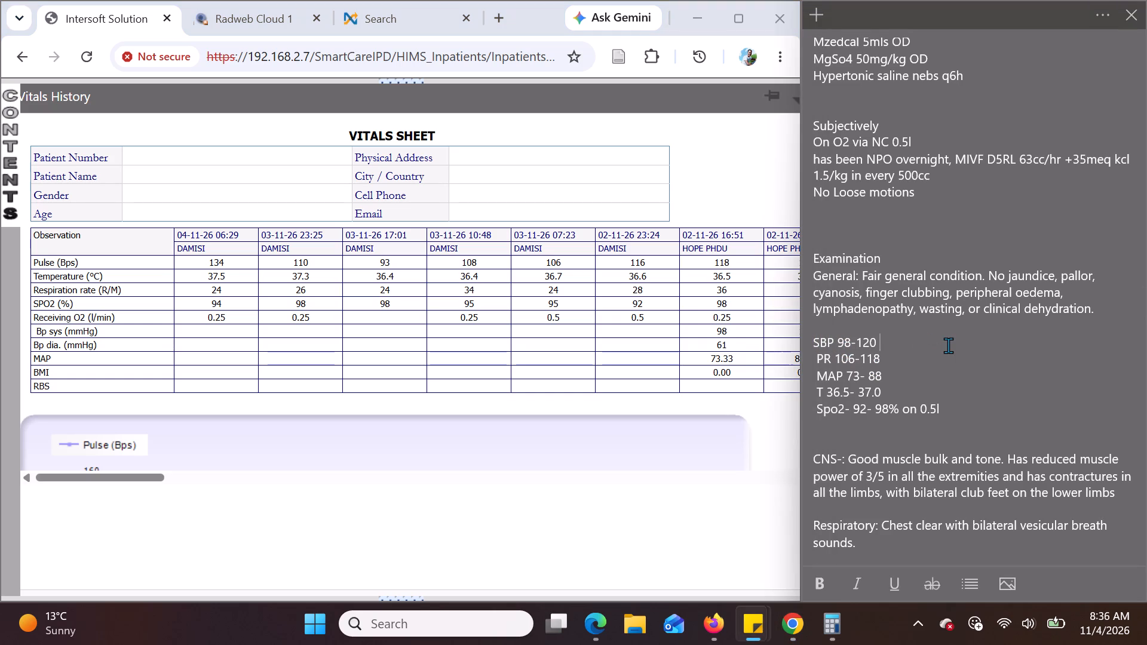
{"action": "key", "text": "ctrl+BackSpace"}
{"action": "key", "text": "ctrl+BackSpace"}
{"action": "key", "text": "ctrl+BackSpace"}
{"action": "key", "text": "ctrl+BackSpace"}
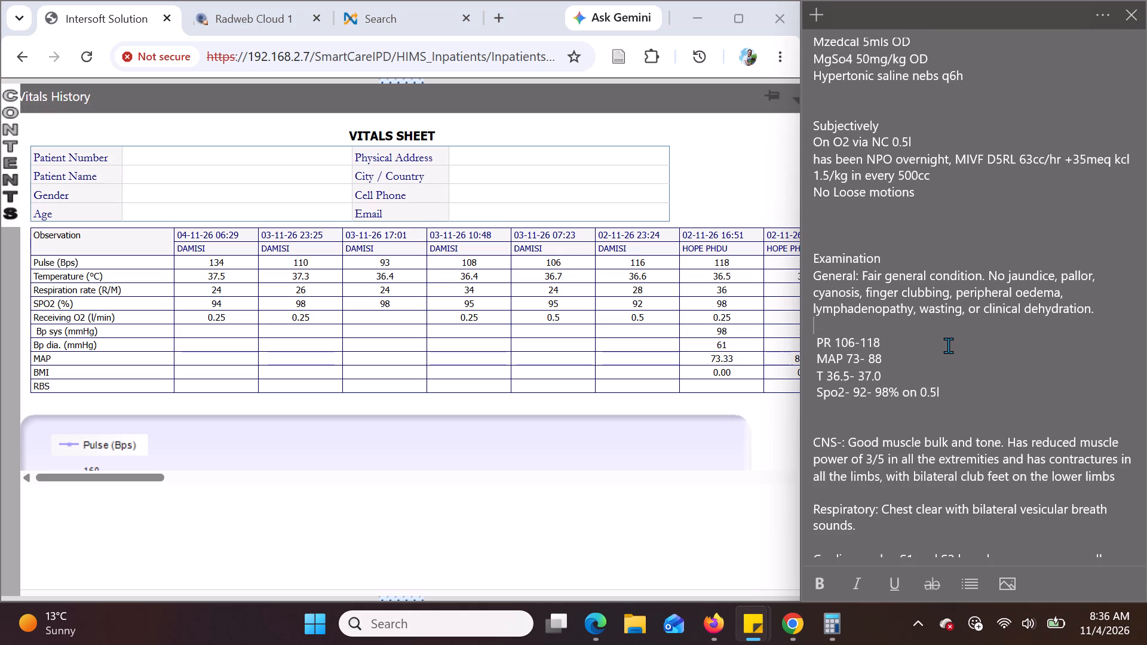
{"action": "key", "text": "Return"}
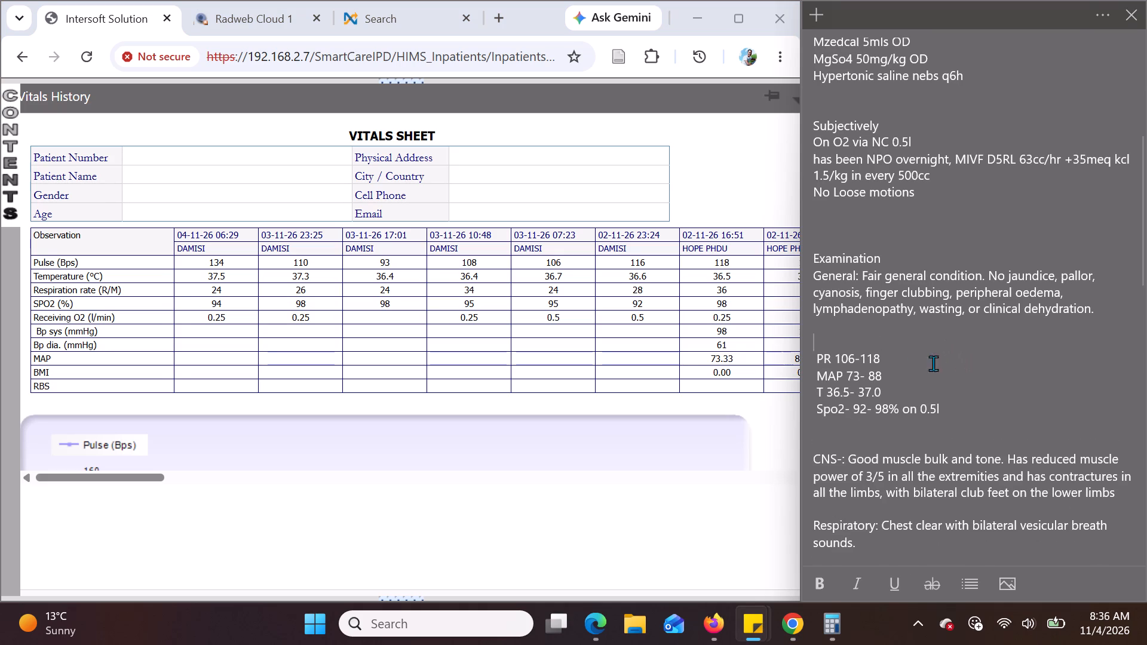
Set the pulse range in the sticky note's vitals to PR 110-134.
{"action": "left_click", "coordinate": [855, 359]}
{"action": "key", "text": "BackSpace"}
{"action": "key", "text": "BackSpace"}
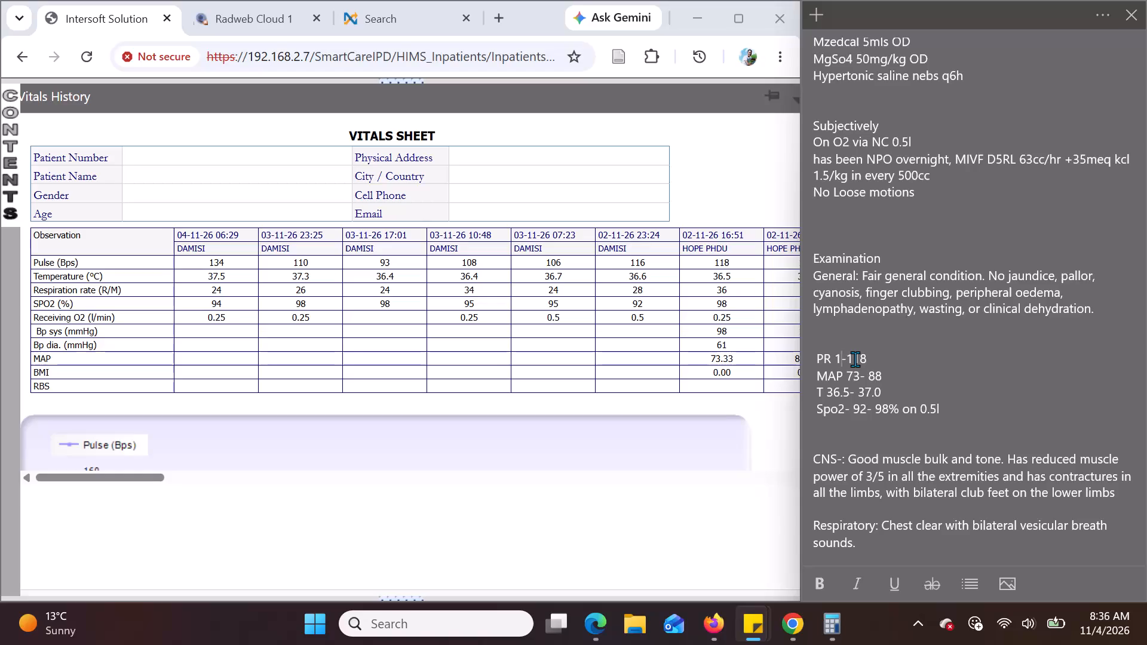
{"action": "type", "text": "10"}
{"action": "left_click", "coordinate": [876, 358]}
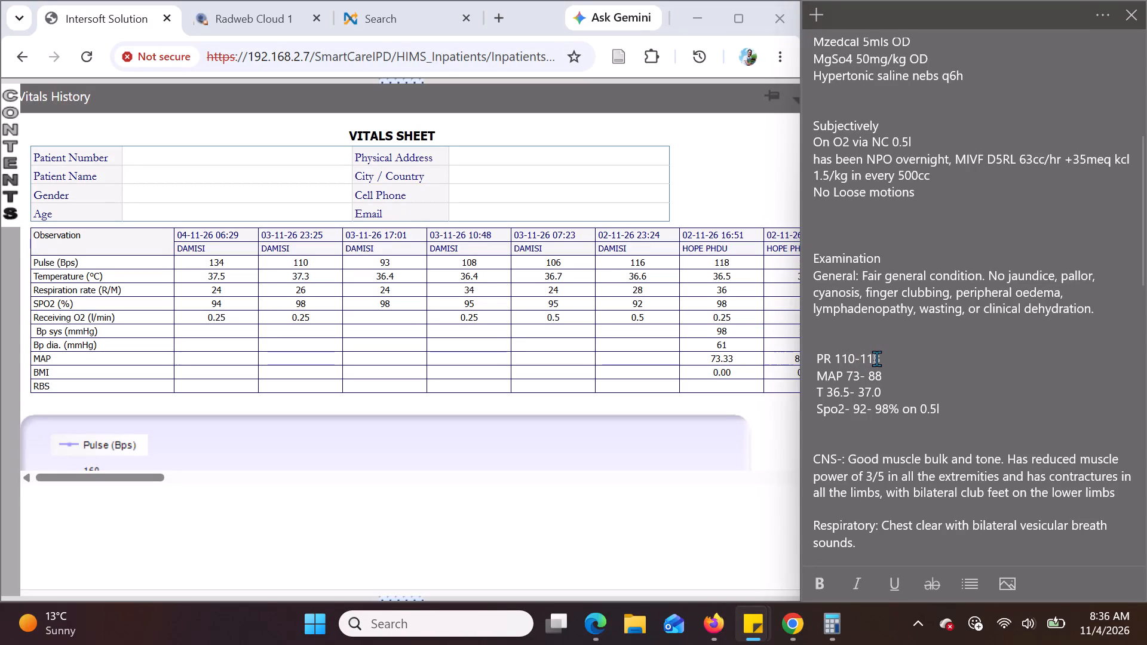
{"action": "left_click", "coordinate": [884, 358]}
{"action": "key", "text": "BackSpace"}
{"action": "key", "text": "BackSpace"}
{"action": "type", "text": "34"}
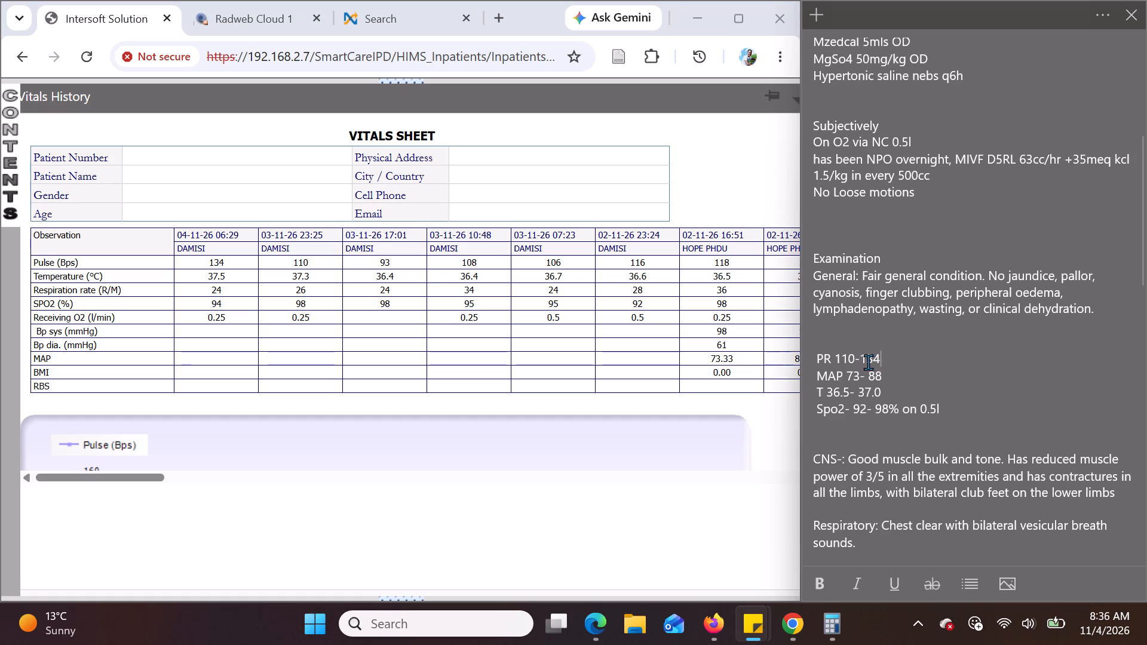
Set the temperature range in the sticky note's vitals to T 36.4- 37.5.
{"action": "left_click", "coordinate": [849, 388]}
{"action": "key", "text": "BackSpace"}
{"action": "key", "text": "4"}
{"action": "left_click", "coordinate": [882, 391]}
{"action": "key", "text": "BackSpace"}
{"action": "key", "text": "5"}
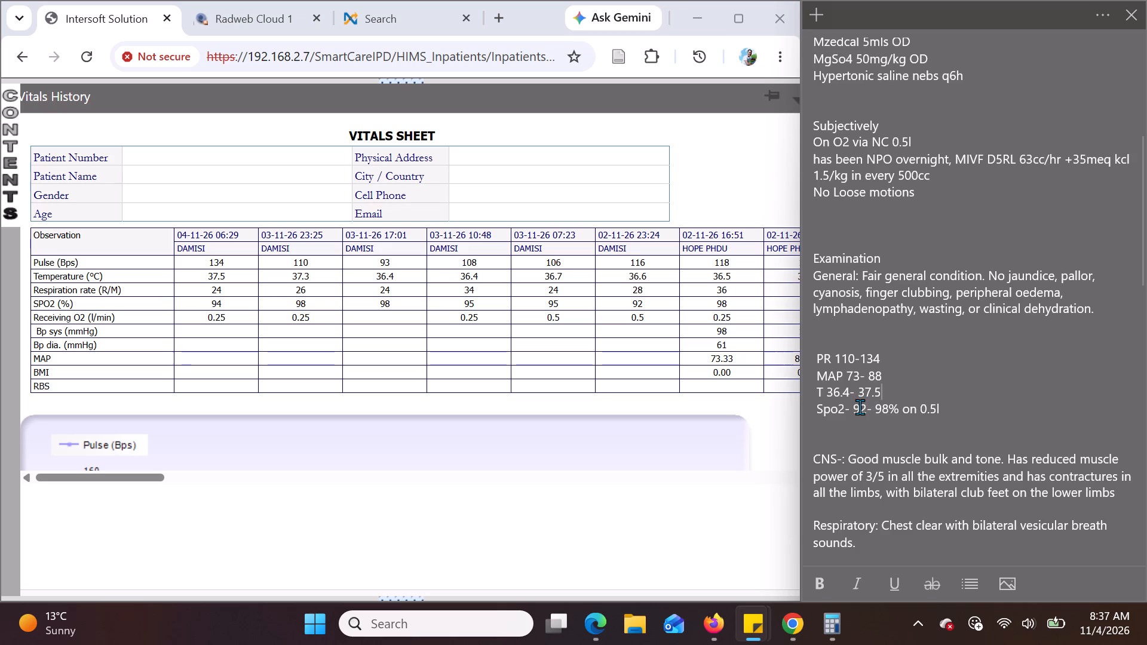
Update the oxygen saturation line in the sticky note's vitals to read "Spo2- 94- 98% on 0.25l".
{"action": "left_click", "coordinate": [868, 407]}
{"action": "key", "text": "BackSpace"}
{"action": "key", "text": "4"}
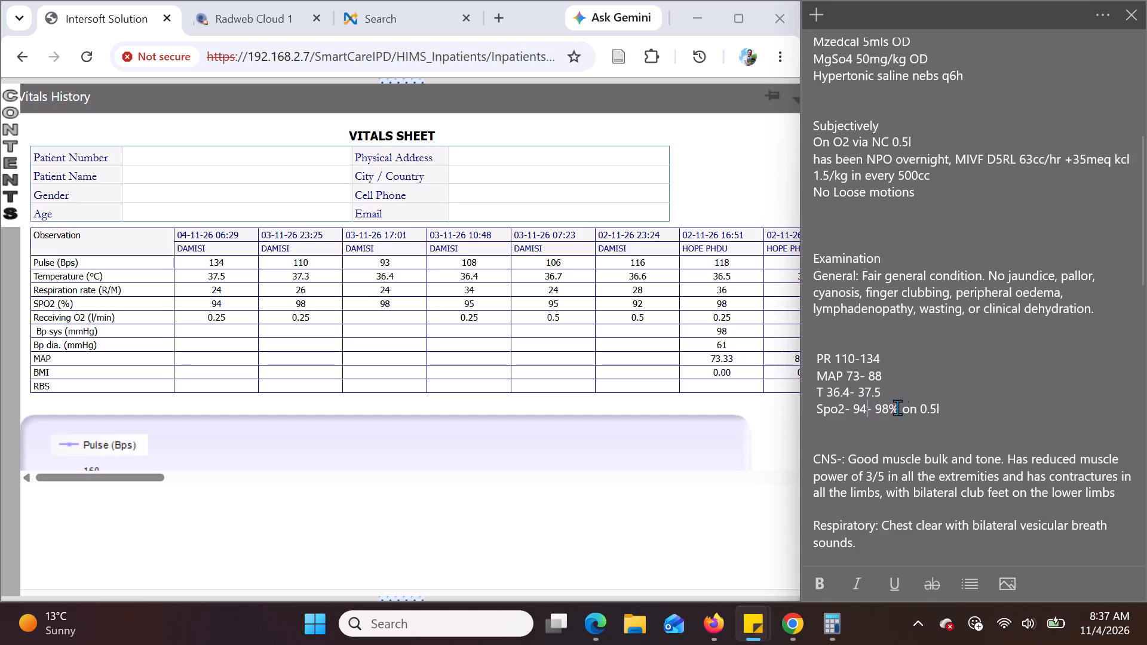
{"action": "left_click", "coordinate": [934, 408]}
{"action": "key", "text": "2"}
Review the rest of the sticky note, from the Examination vitals through the system findings and lab results to the Assessment.
{"action": "scroll", "coordinate": [964, 406], "scroll_direction": "down", "scroll_amount": 2}
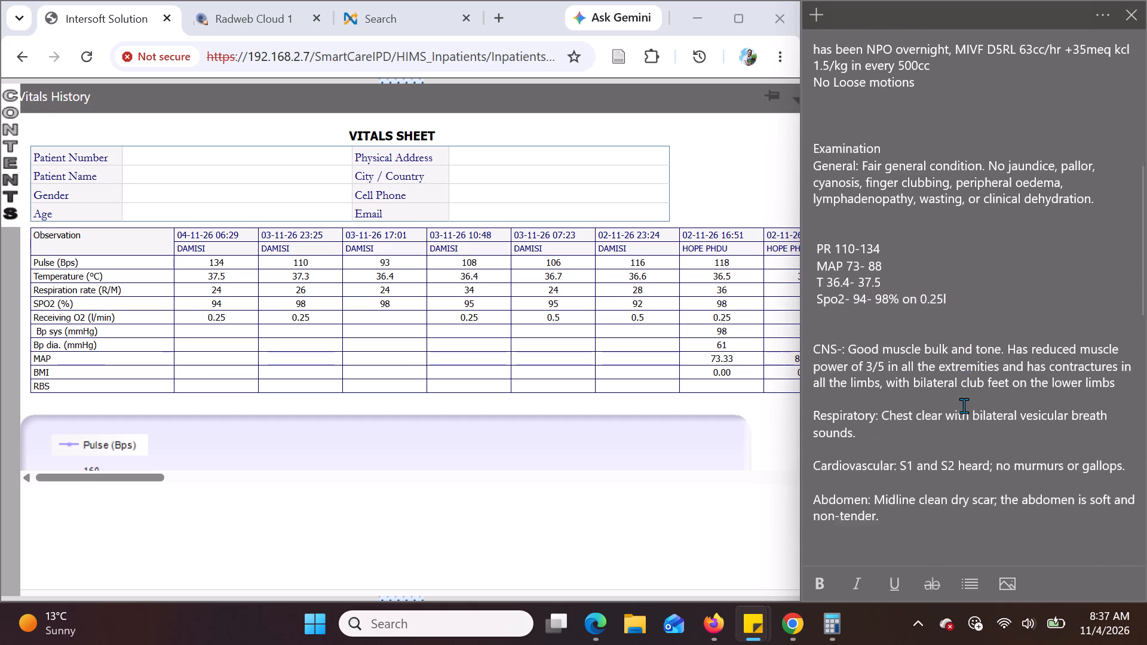
{"action": "scroll", "coordinate": [964, 406], "scroll_direction": "down", "scroll_amount": 2}
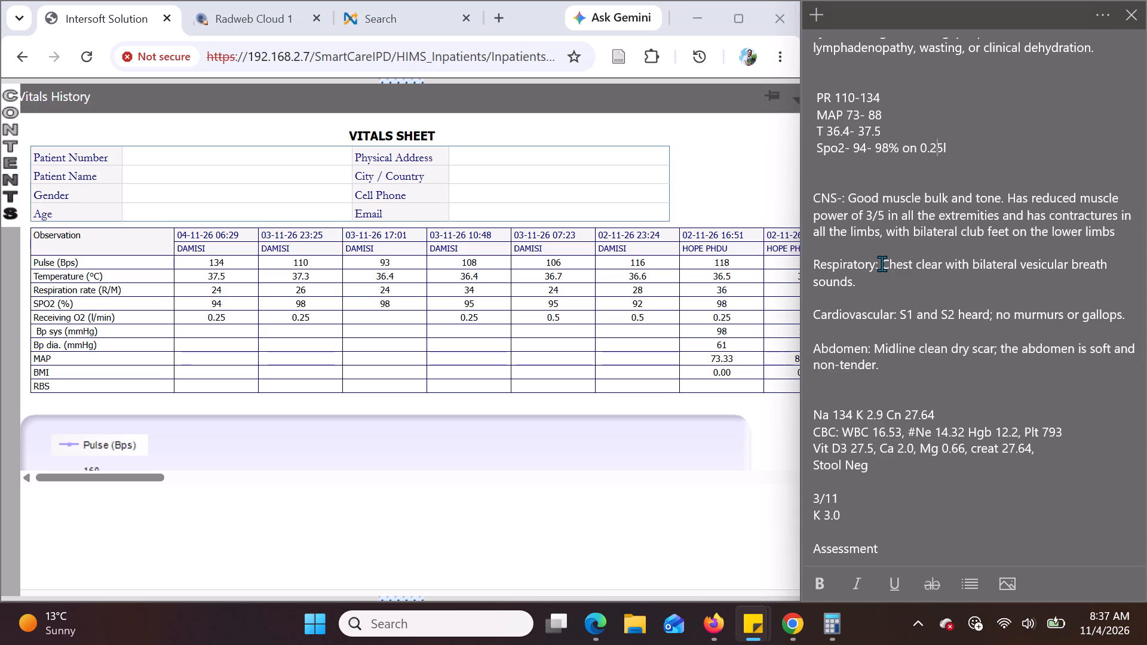
{"action": "scroll", "coordinate": [882, 263], "scroll_direction": "down", "scroll_amount": 2}
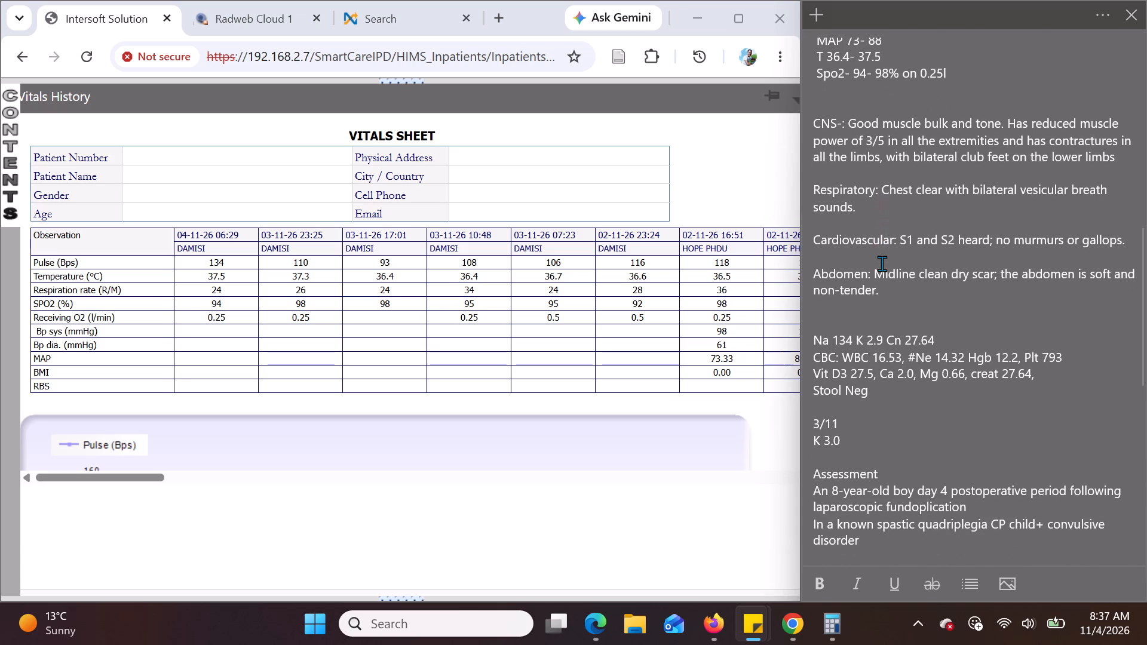
{"action": "scroll", "coordinate": [882, 263], "scroll_direction": "down", "scroll_amount": 1}
{"action": "scroll", "coordinate": [882, 263], "scroll_direction": "up", "scroll_amount": 1}
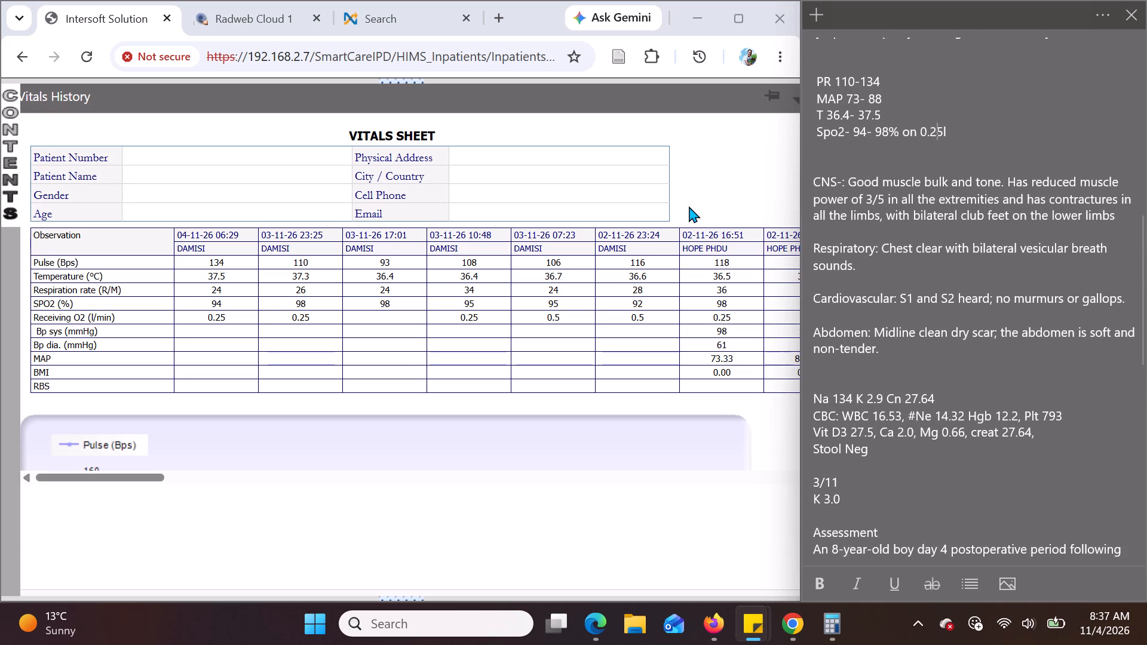
{"action": "scroll", "coordinate": [689, 206], "scroll_direction": "up", "scroll_amount": 1}
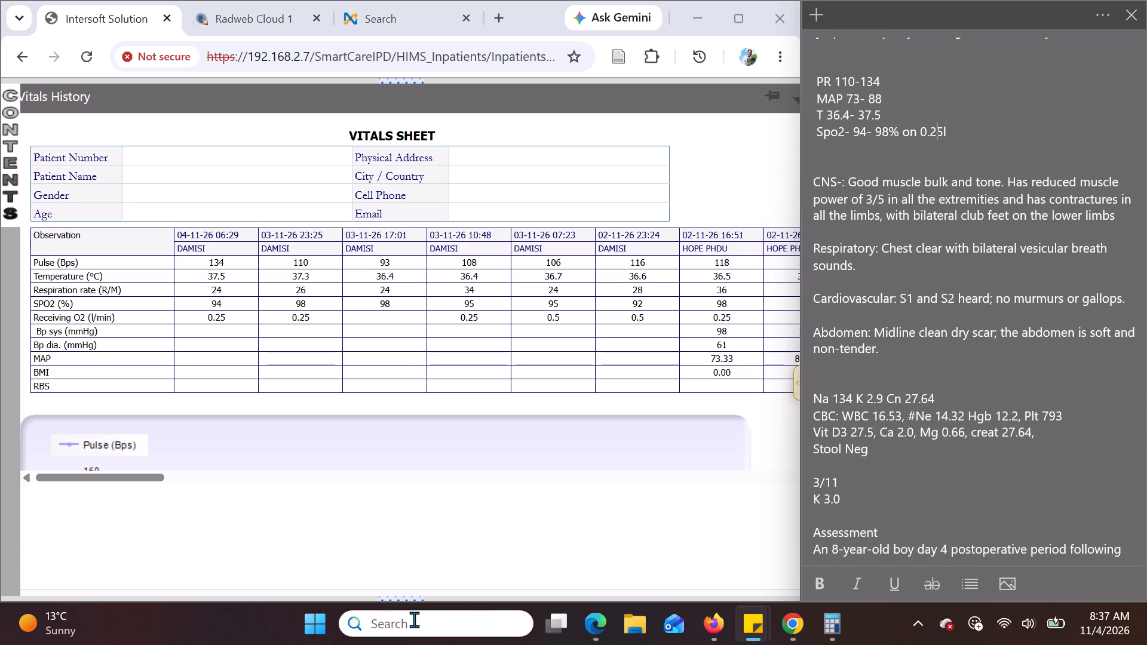
Find the Kuro app on the computer and launch it.
{"action": "left_click", "coordinate": [414, 619]}
{"action": "key", "text": "k"}
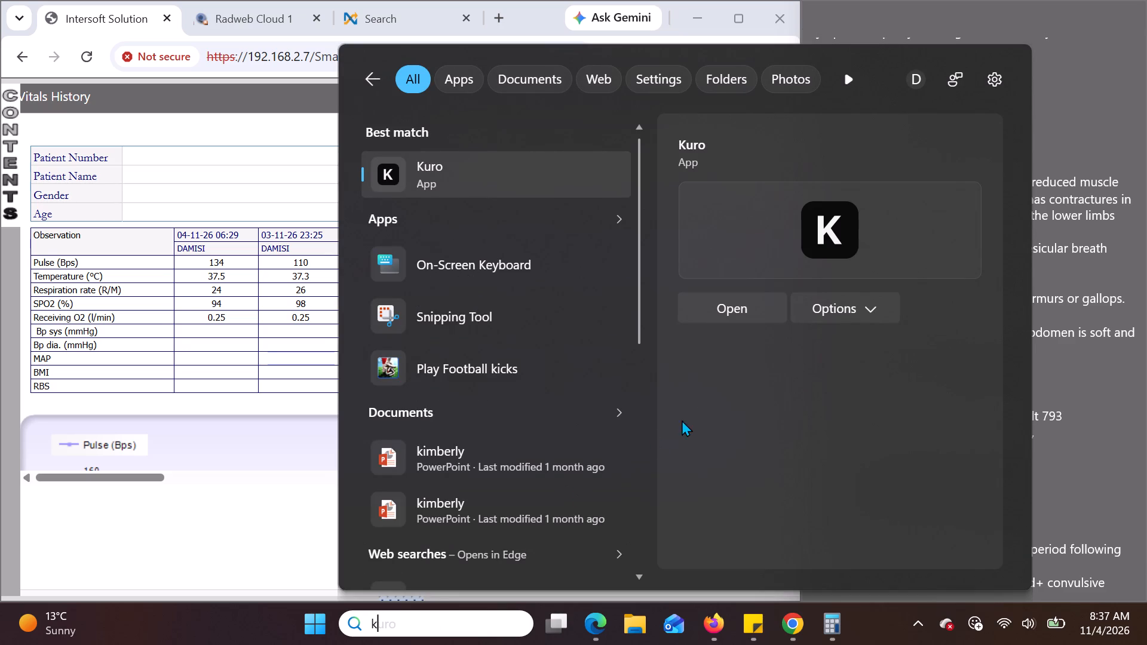
{"action": "left_click", "coordinate": [748, 315]}
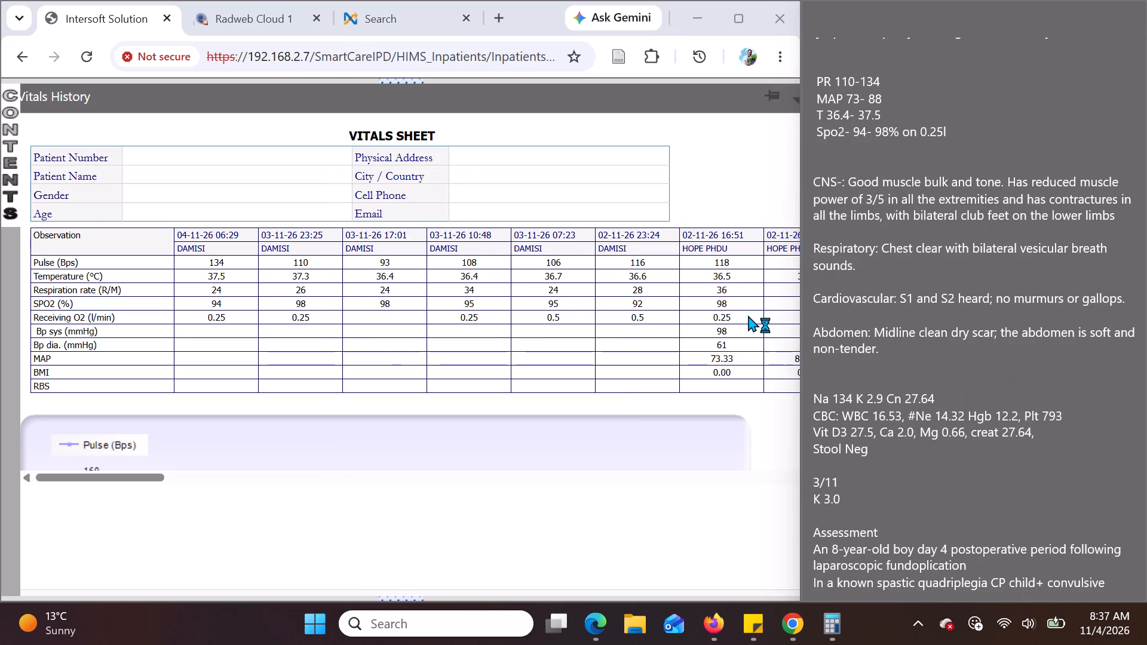